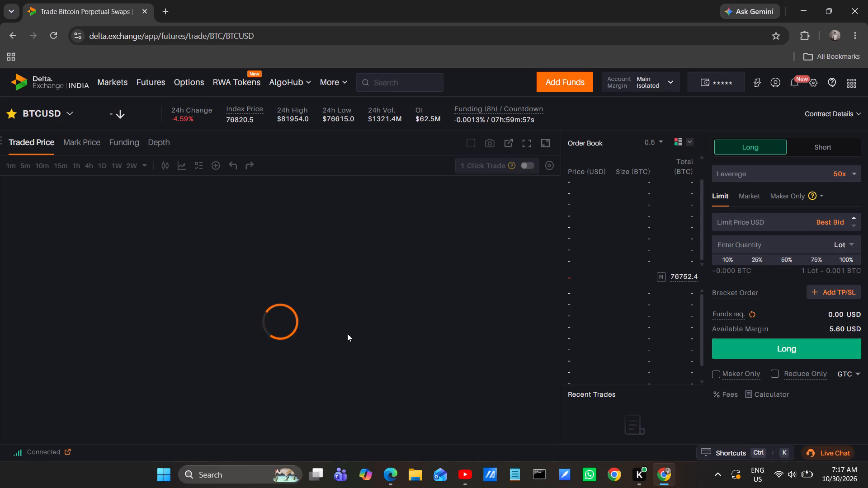
Switch to YouTube to view the "Live Crypto & Gold Analysis" stream from The Trade Room.
left_click(462, 477)
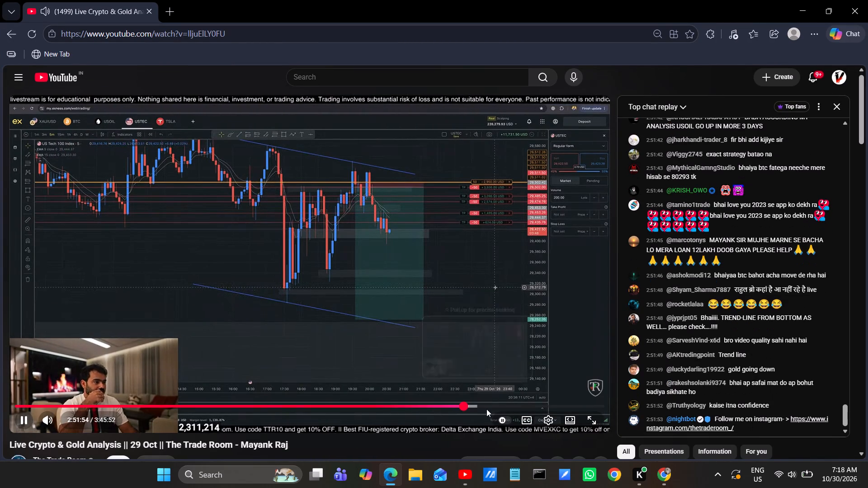
Skip the livestream replay ahead to about 3:05:20.
left_click(491, 408)
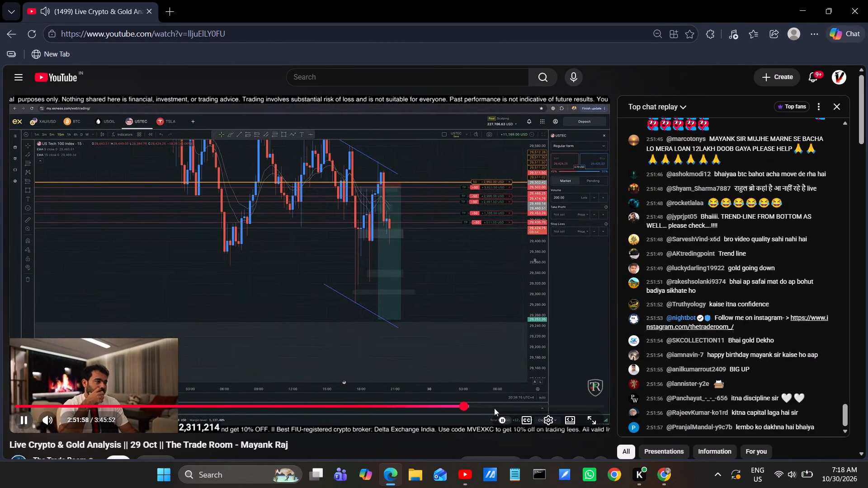
left_click(499, 405)
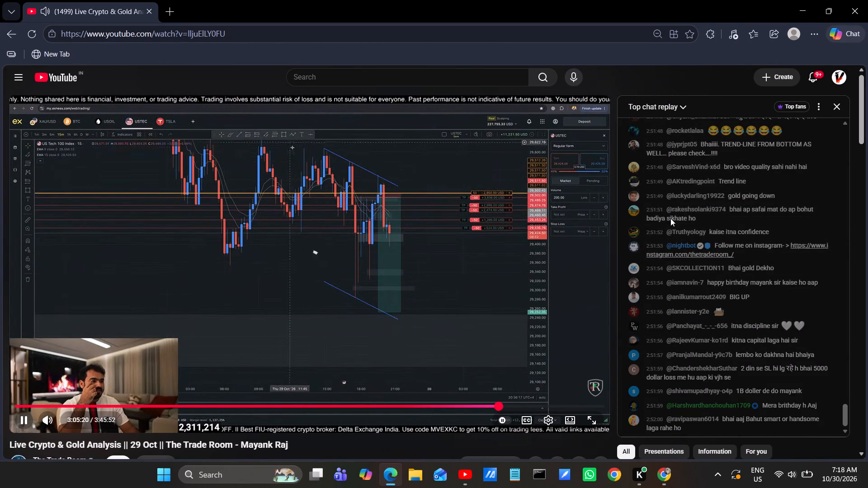
Switch to the Delta Exchange BTCUSD chart and examine the price channels full-screen on the 4-hour and daily timeframes.
left_click(801, 15)
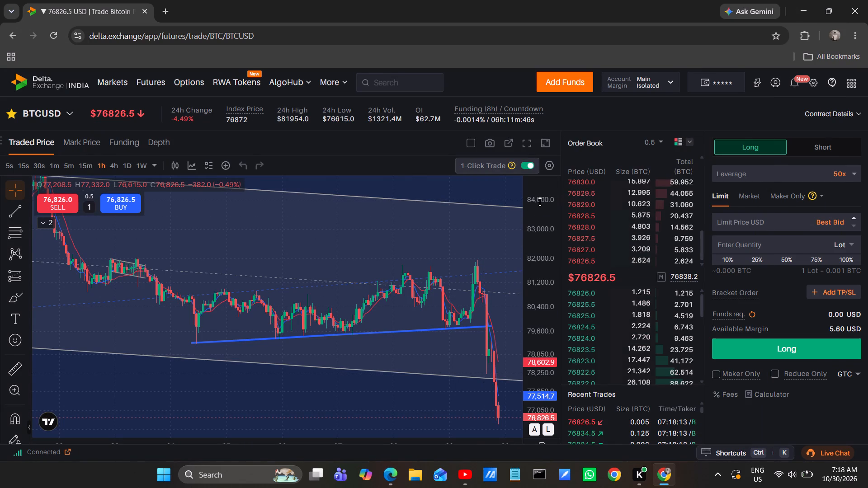
left_click_drag(540, 202, 546, 309)
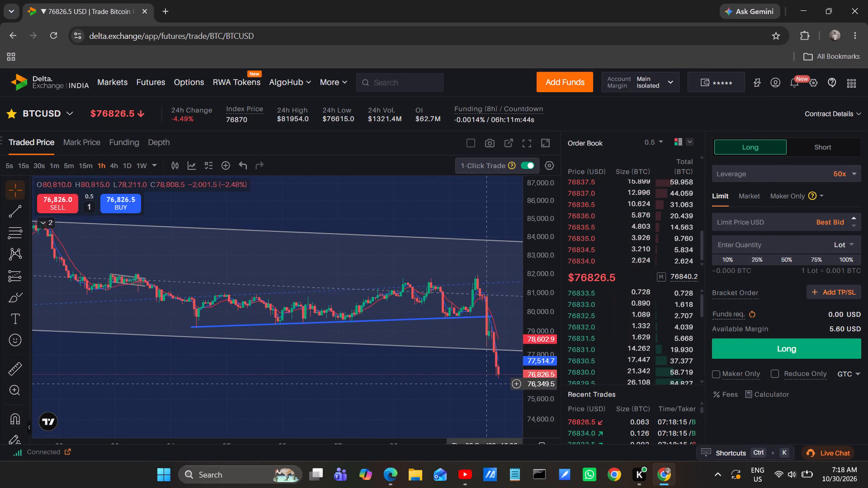
left_click_drag(486, 387, 385, 348)
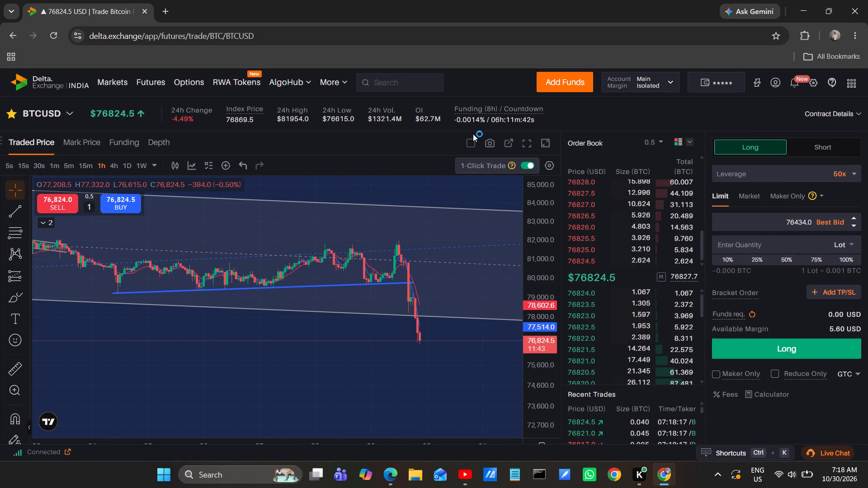
left_click(524, 138)
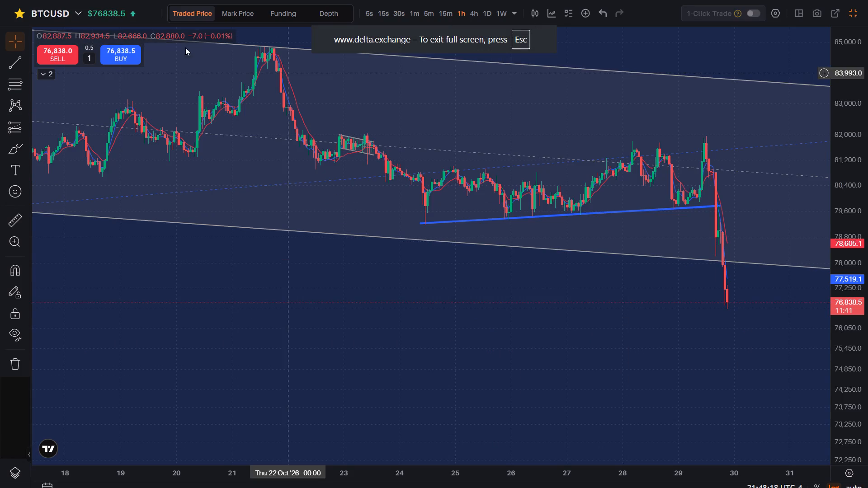
left_click(472, 11)
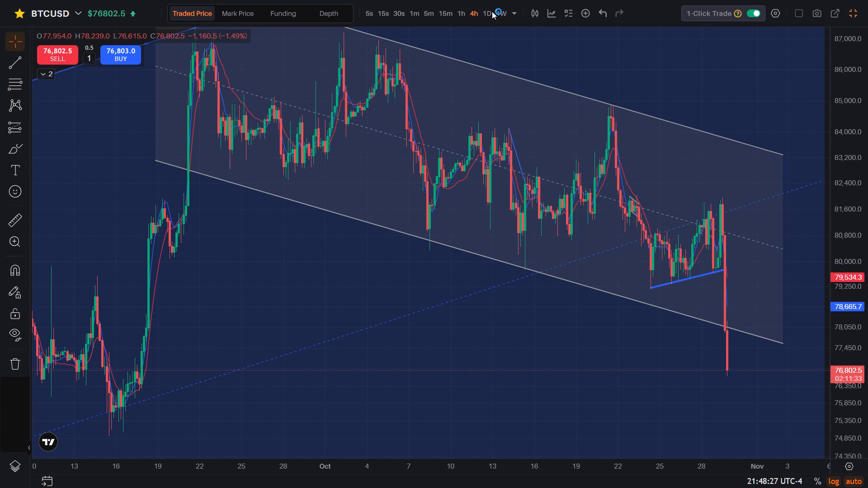
left_click(487, 11)
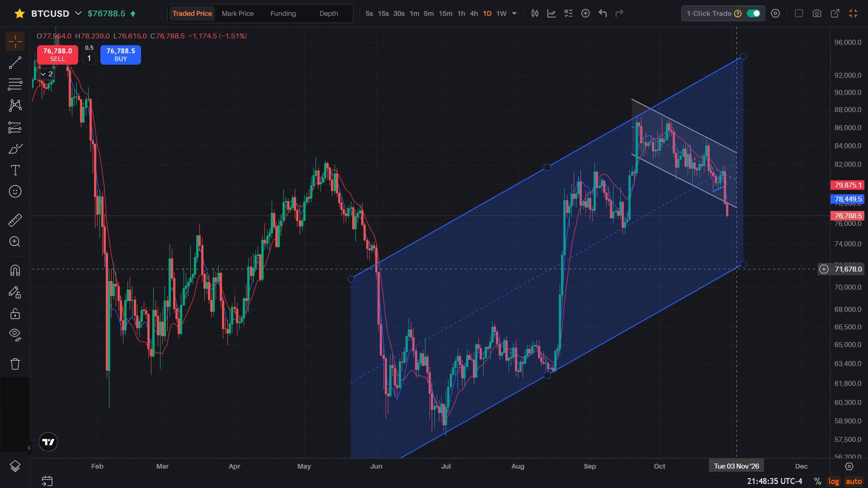
left_click_drag(765, 304, 657, 337)
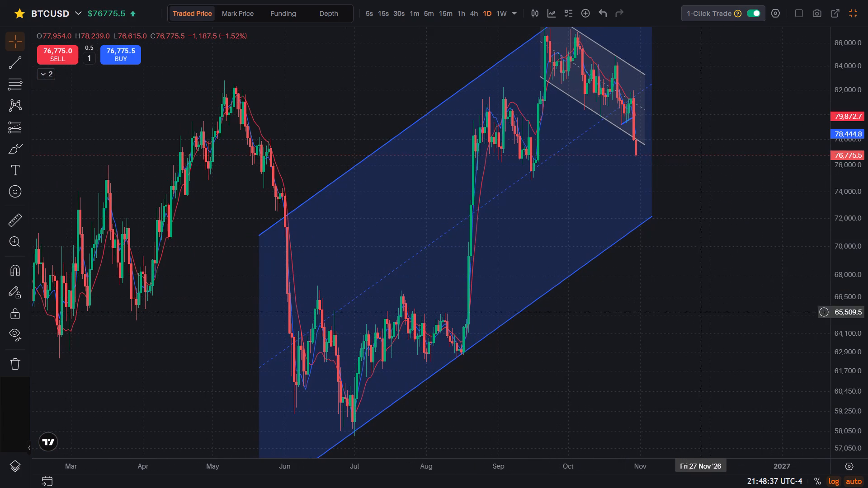
left_click_drag(849, 239, 848, 268)
left_click_drag(737, 295, 552, 369)
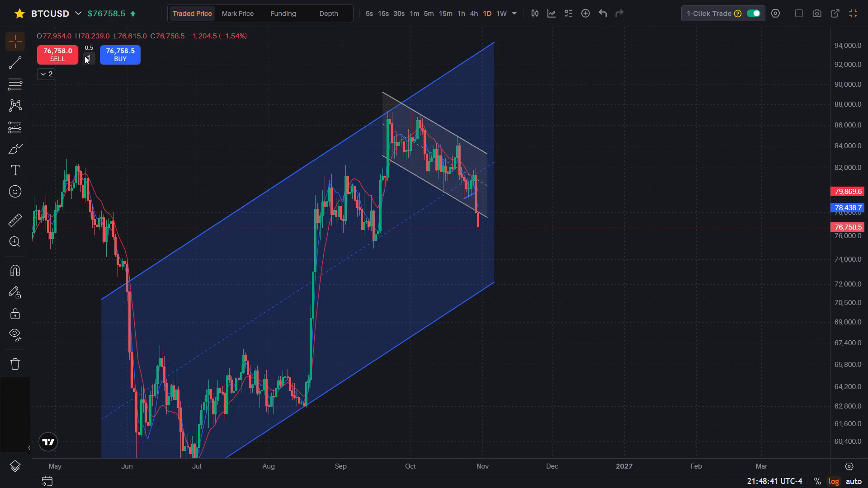
Place repeated 1-lot BTCUSD market sell orders to build a short position of 3 lots.
left_click(66, 54)
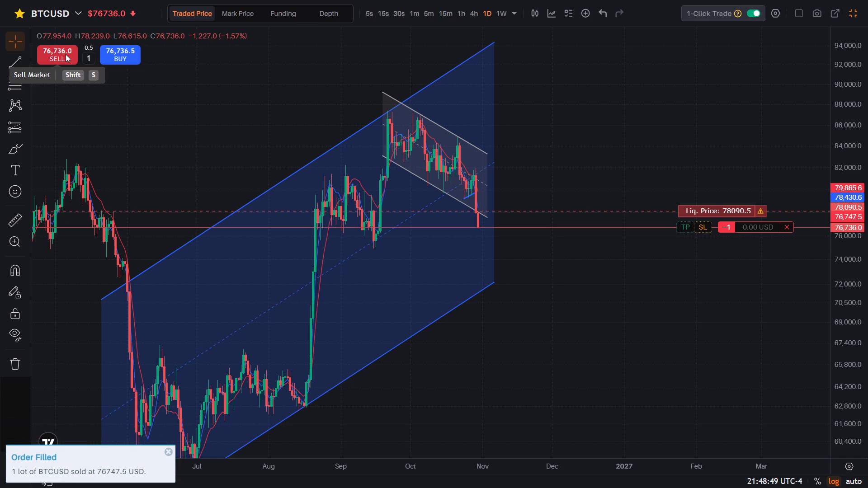
left_click(66, 54)
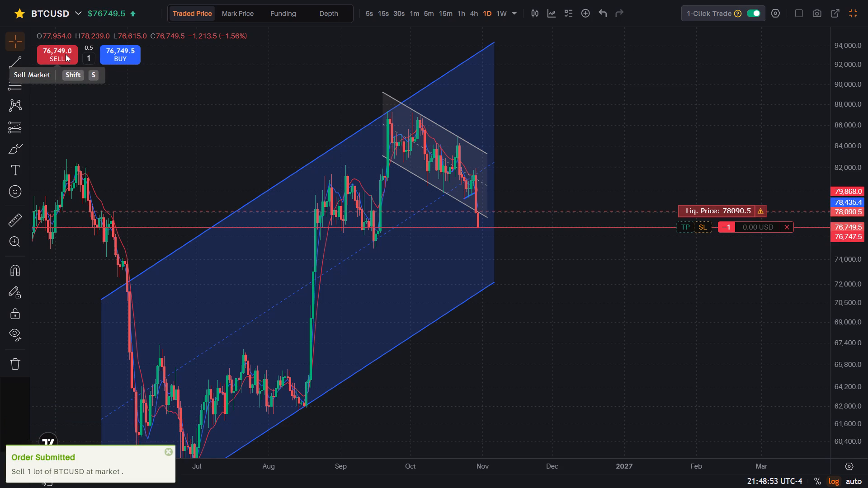
left_click(66, 54)
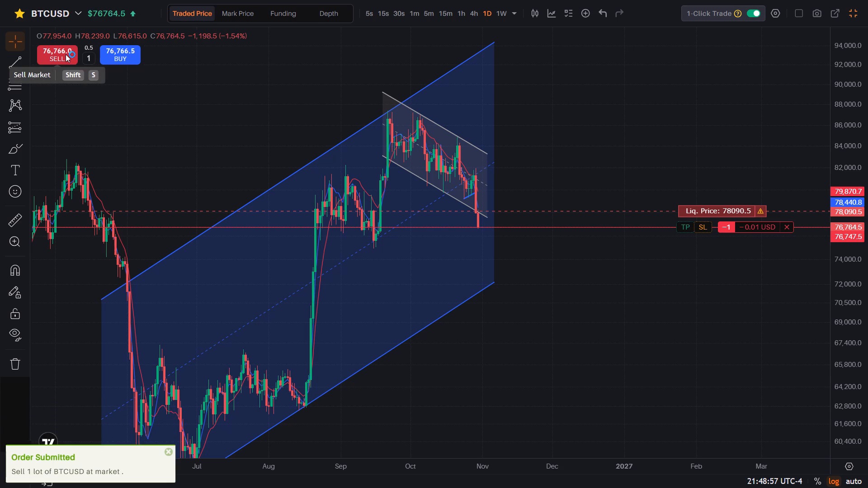
left_click(66, 54)
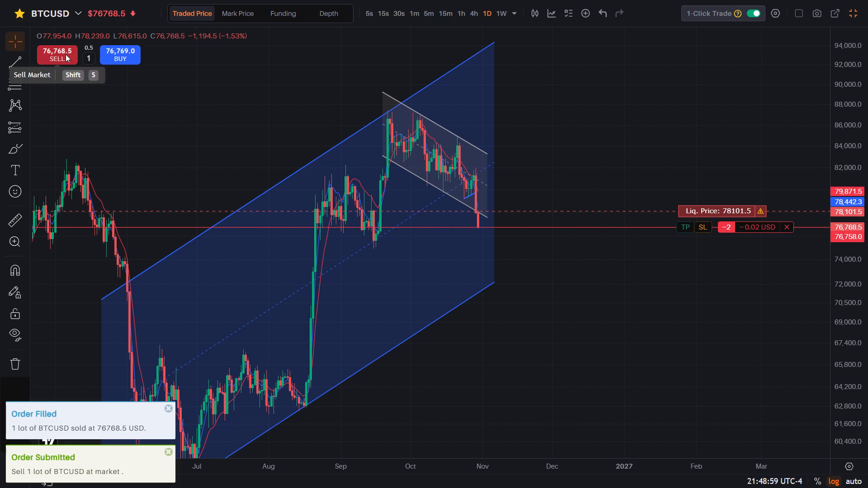
left_click(66, 54)
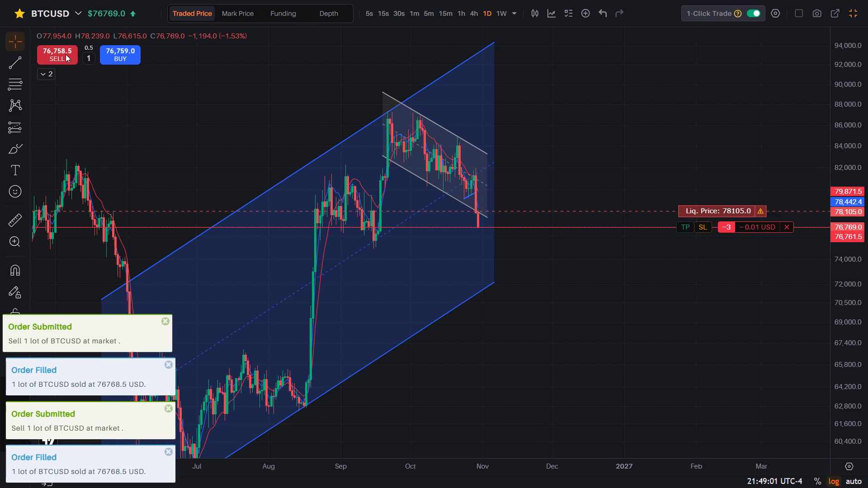
left_click(66, 54)
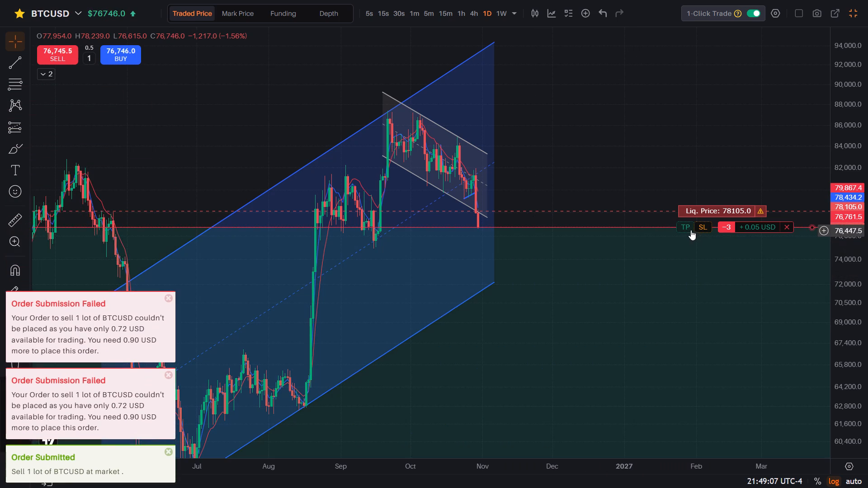
Add a take-profit order to the short position at 71,907, just below the lower edge of the blue rising channel.
left_click_drag(684, 227, 684, 276)
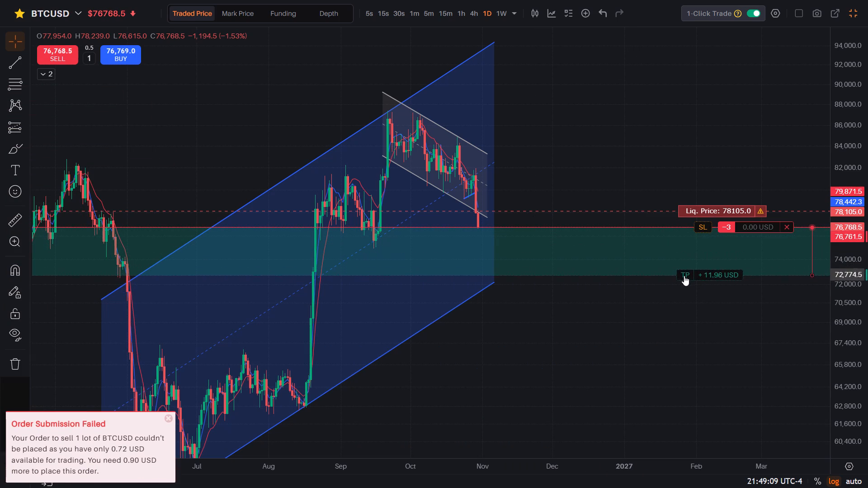
left_click_drag(684, 276, 686, 282)
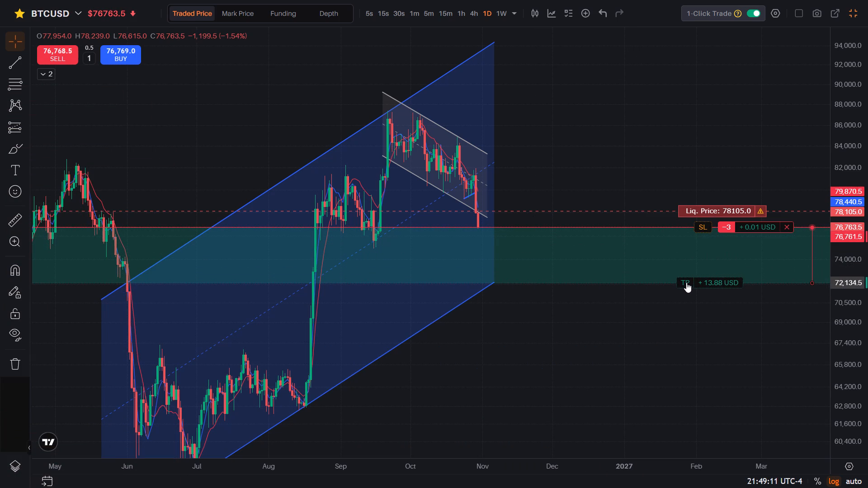
left_click_drag(686, 282, 686, 275)
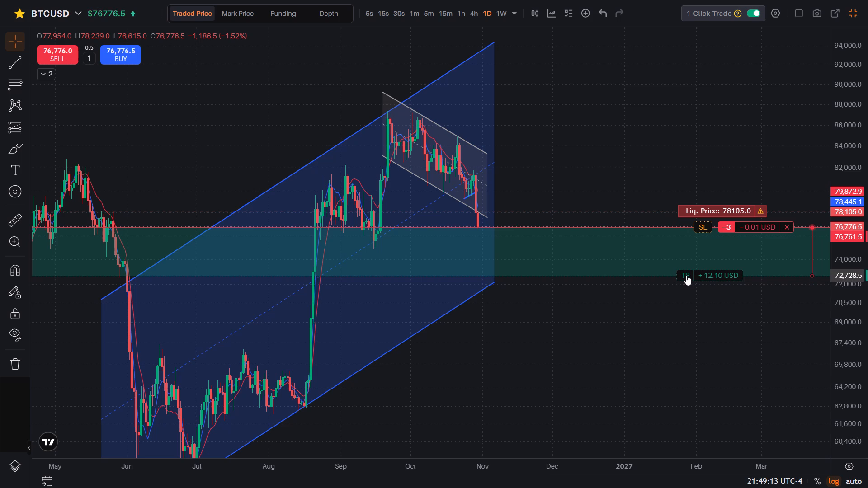
left_click_drag(686, 275, 686, 277)
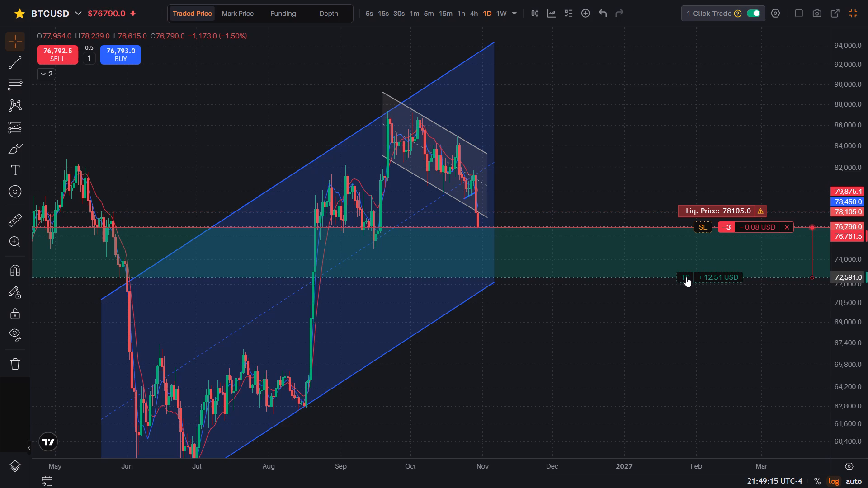
left_click_drag(686, 277, 686, 284)
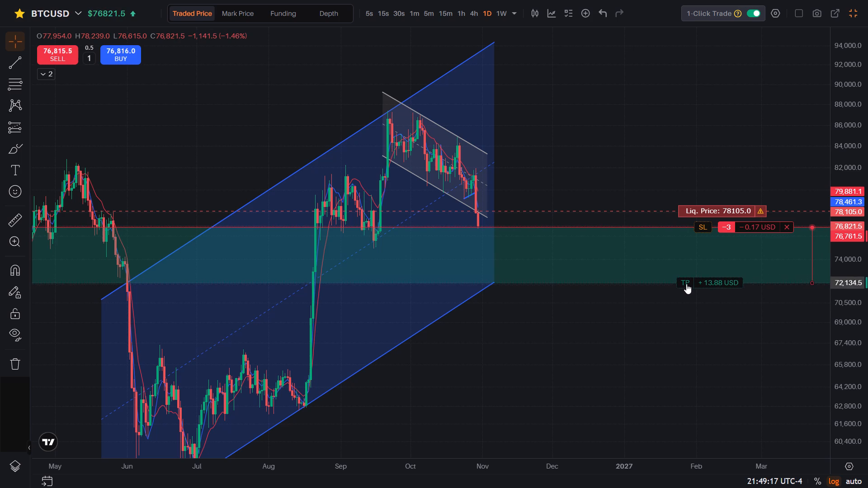
left_click_drag(686, 284, 686, 287)
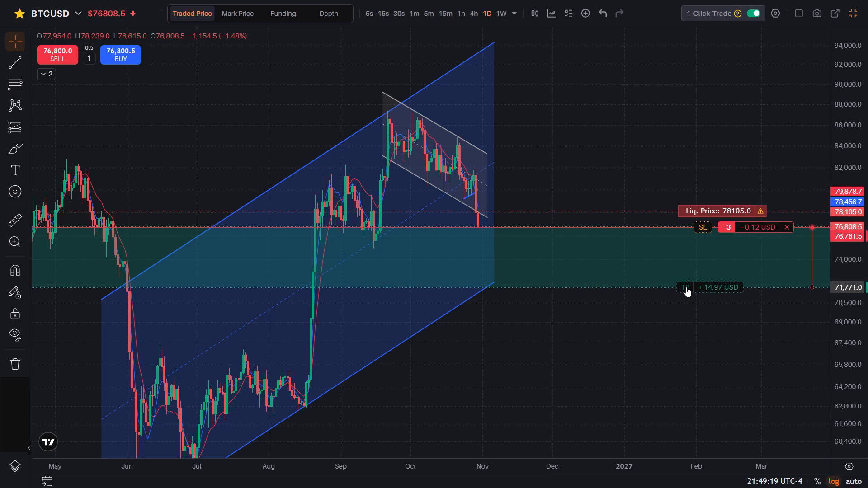
left_click_drag(686, 287, 687, 286)
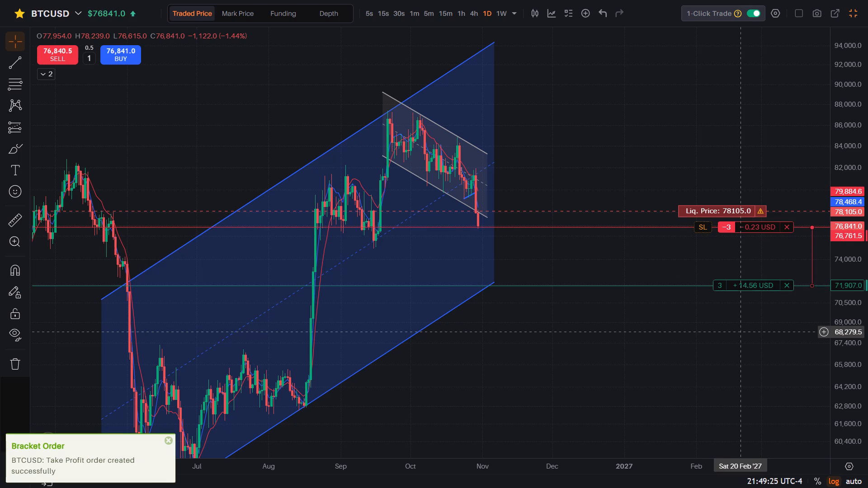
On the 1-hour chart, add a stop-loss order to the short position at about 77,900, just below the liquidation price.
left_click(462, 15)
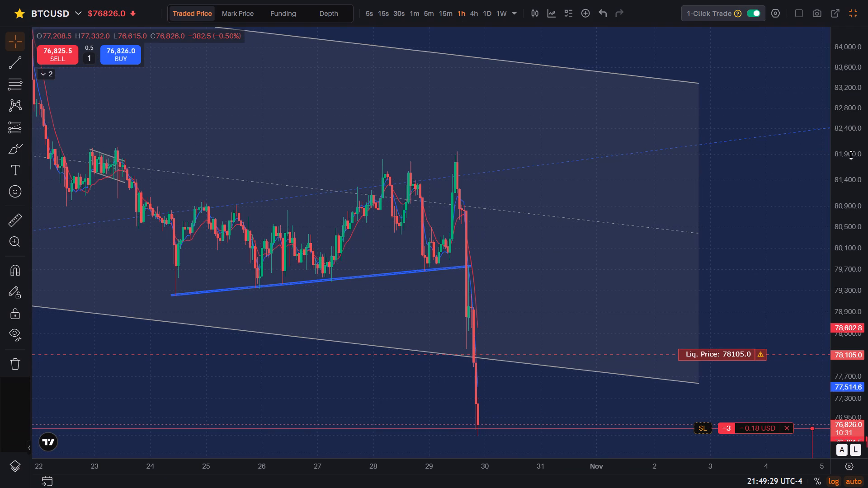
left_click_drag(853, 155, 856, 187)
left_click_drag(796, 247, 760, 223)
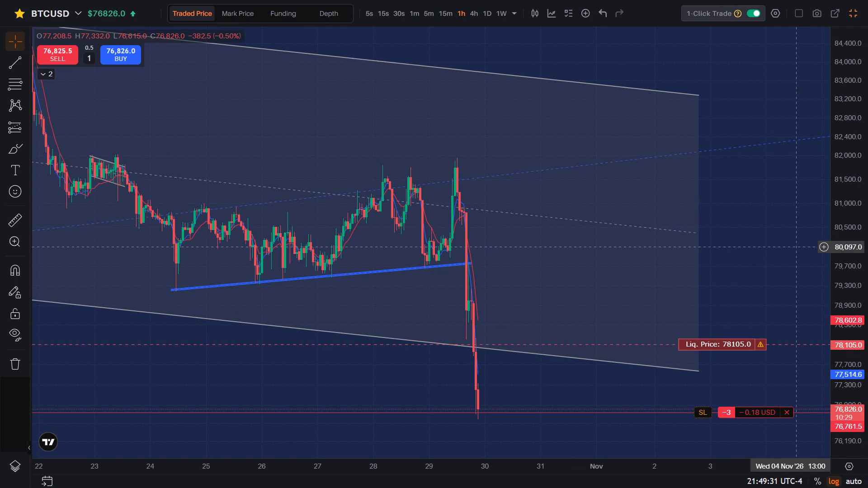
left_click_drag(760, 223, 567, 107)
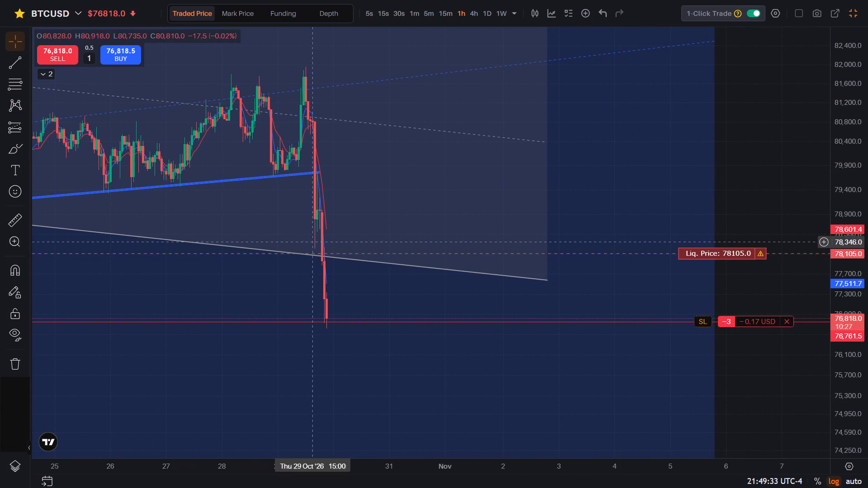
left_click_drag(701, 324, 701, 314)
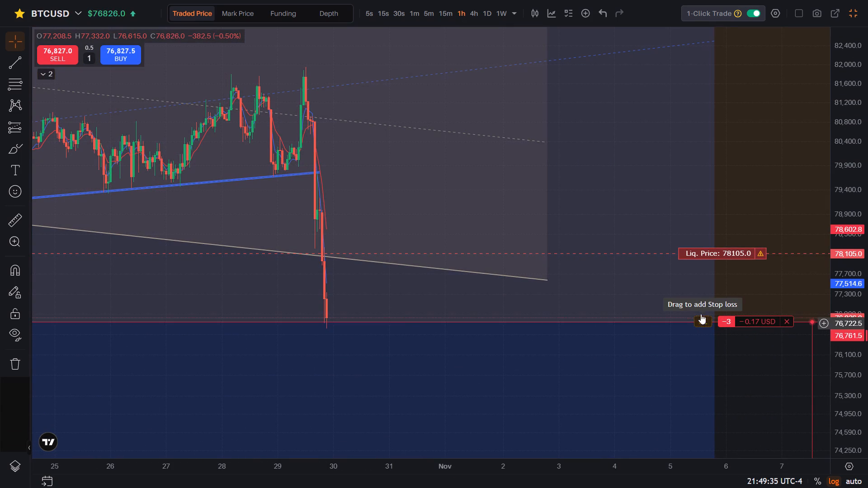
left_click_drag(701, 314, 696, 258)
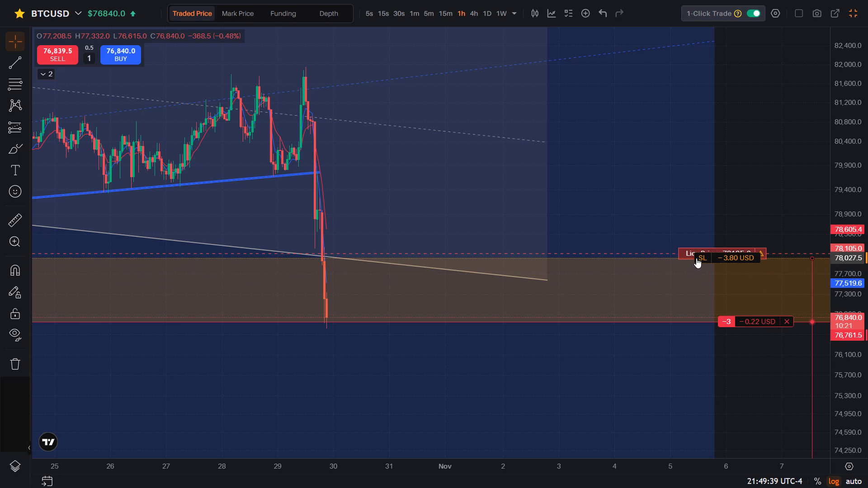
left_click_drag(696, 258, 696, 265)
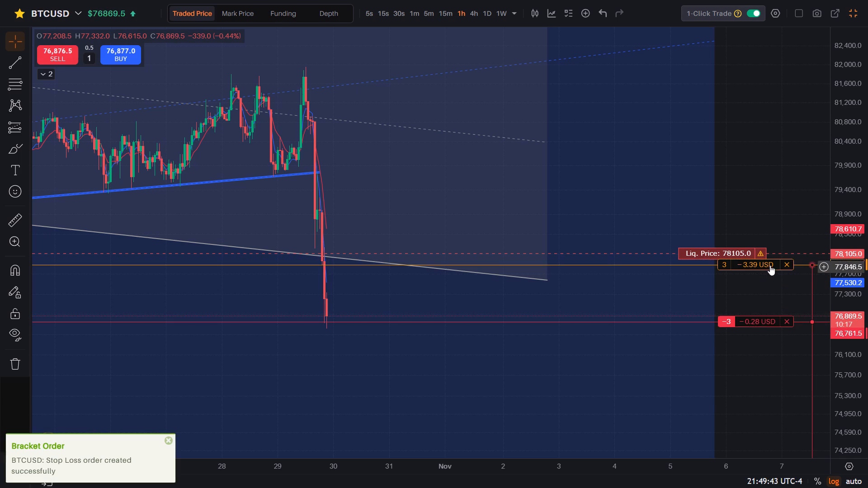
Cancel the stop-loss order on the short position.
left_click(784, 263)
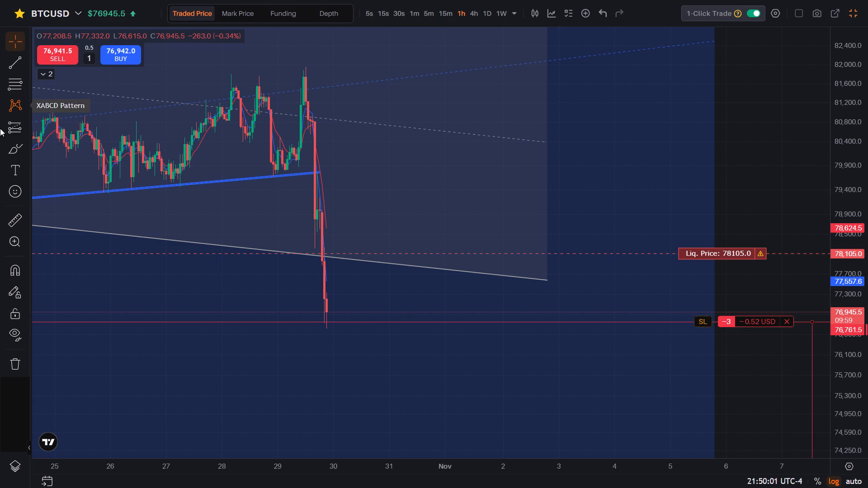
Measure the price distance from the short position's entry line up to the liquidation line, and clear the measurement.
left_click(13, 218)
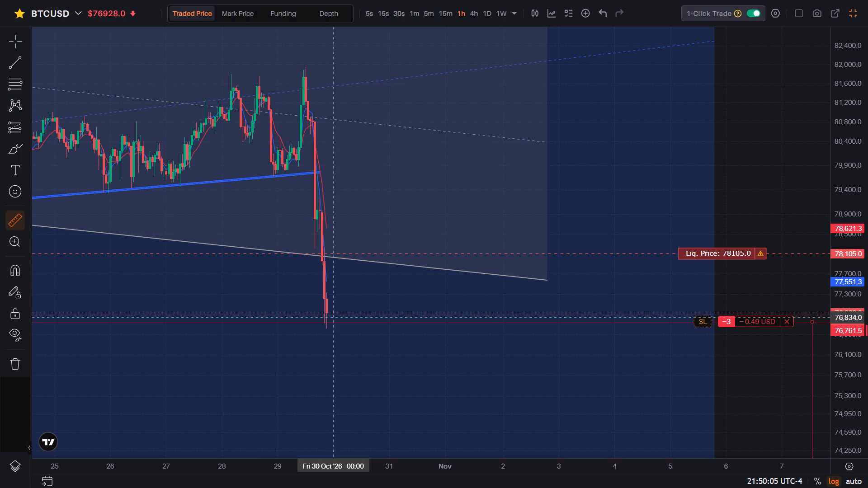
left_click(340, 320)
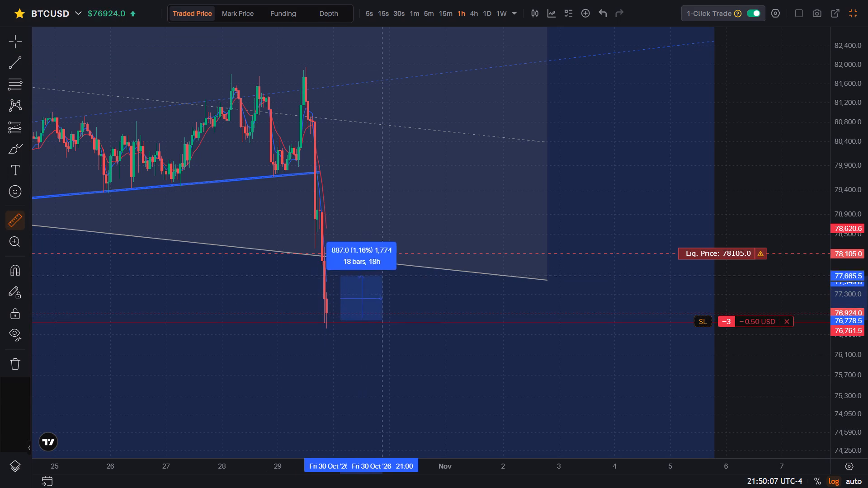
left_click(399, 253)
left_click(434, 280)
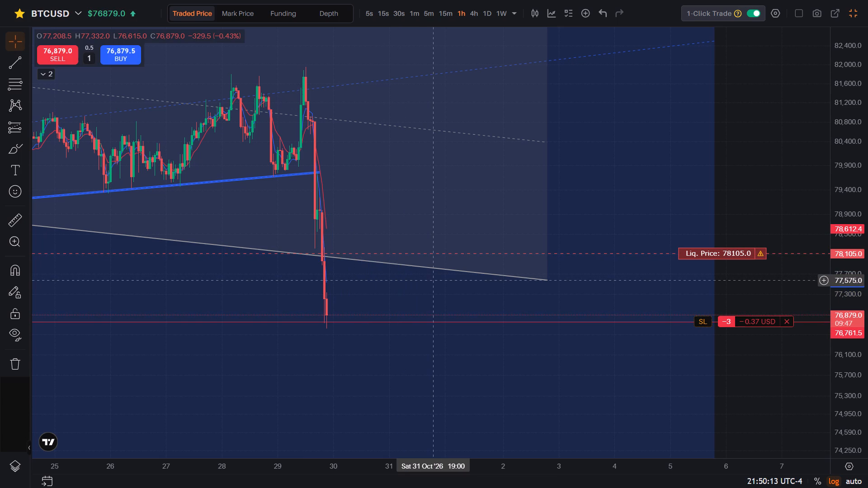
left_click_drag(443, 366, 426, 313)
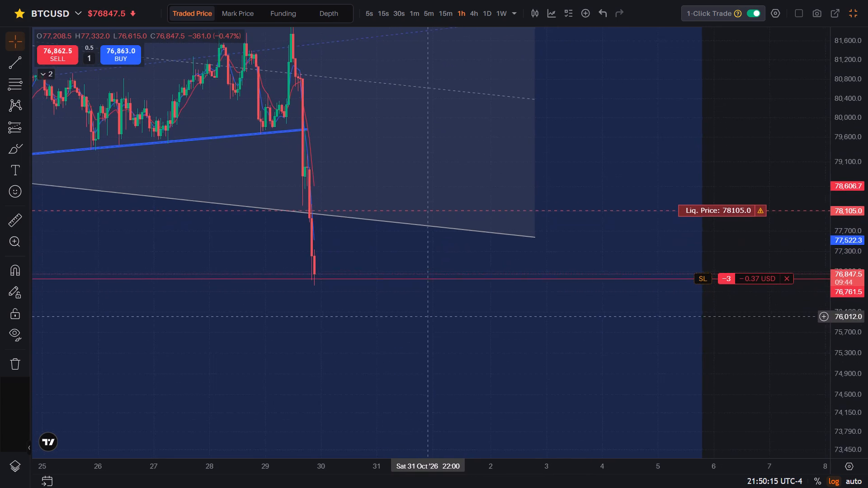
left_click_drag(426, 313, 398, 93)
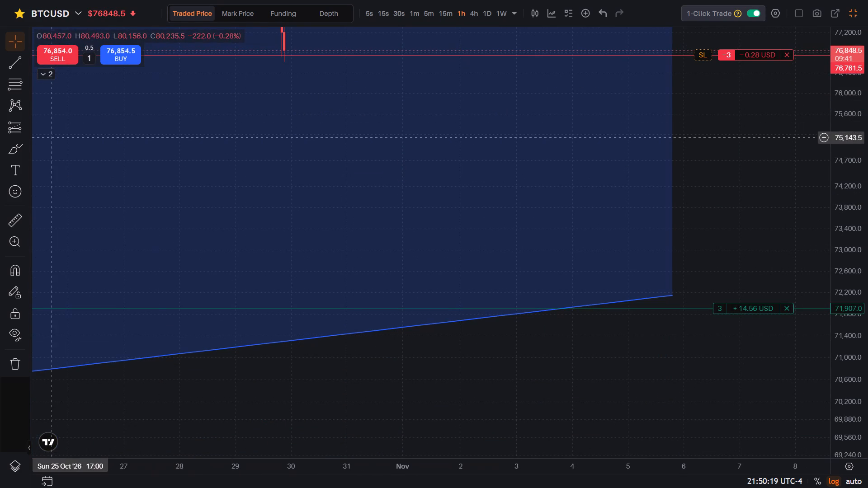
Measure the price distance from the short position's entry line down to just below the take-profit line.
left_click(15, 220)
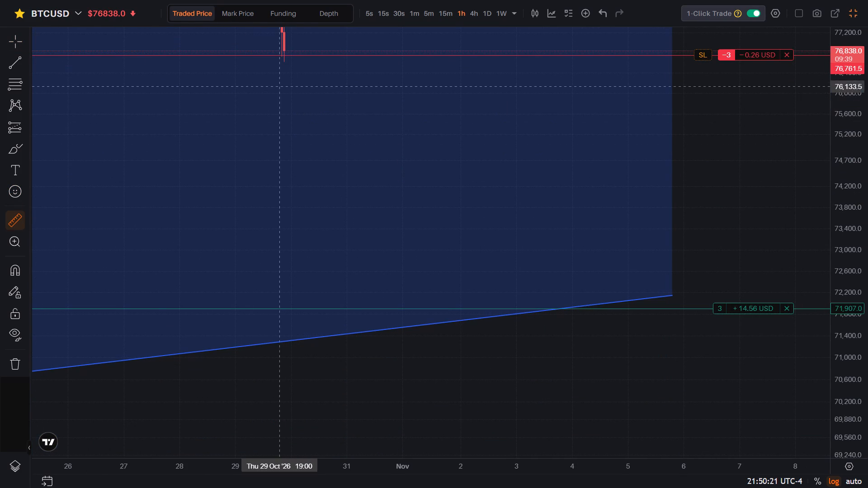
left_click(336, 54)
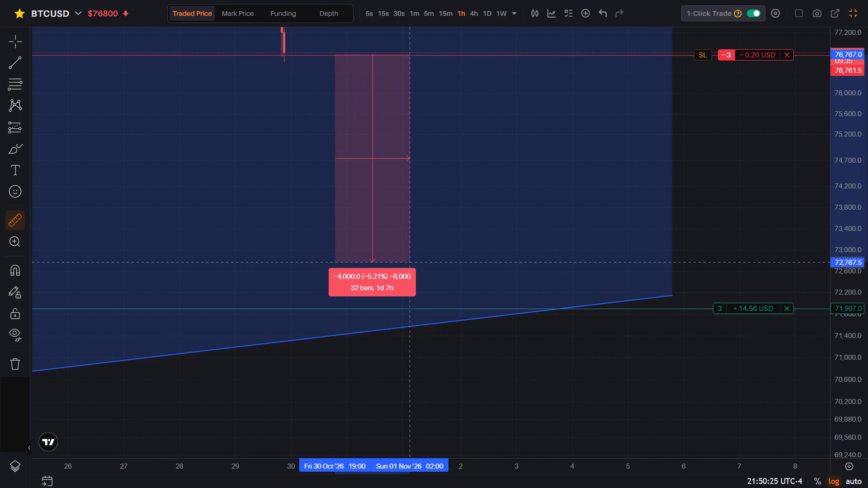
left_click(419, 317)
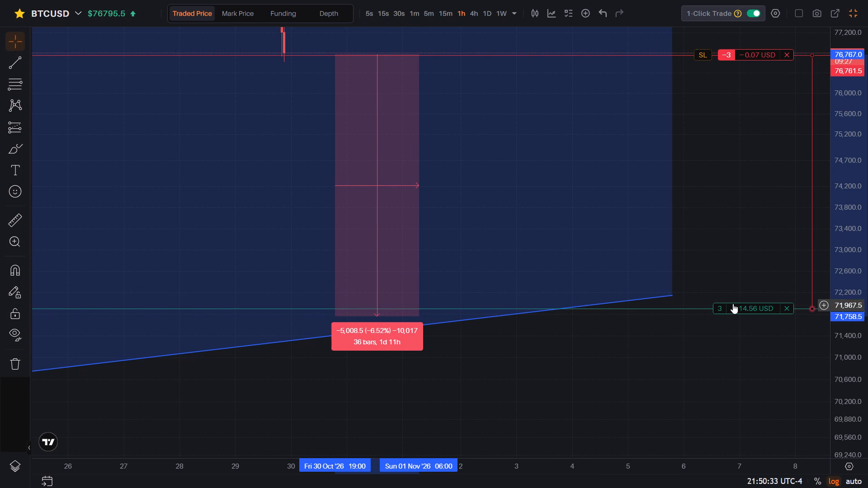
Lower the BTCUSD short position's take-profit order to 71,758.5.
left_click_drag(746, 308, 746, 317)
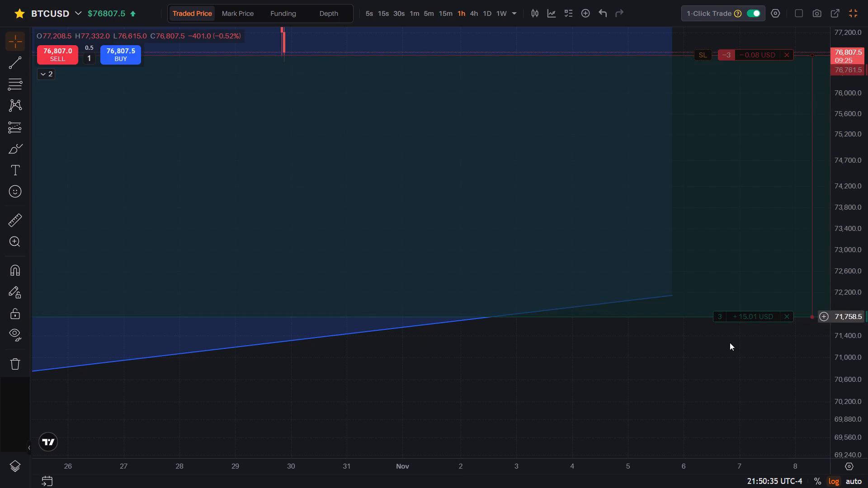
Place a short position drawing at the latest candle, with its entry at about 76,745 beside the open position's entry line.
left_click_drag(727, 344, 708, 487)
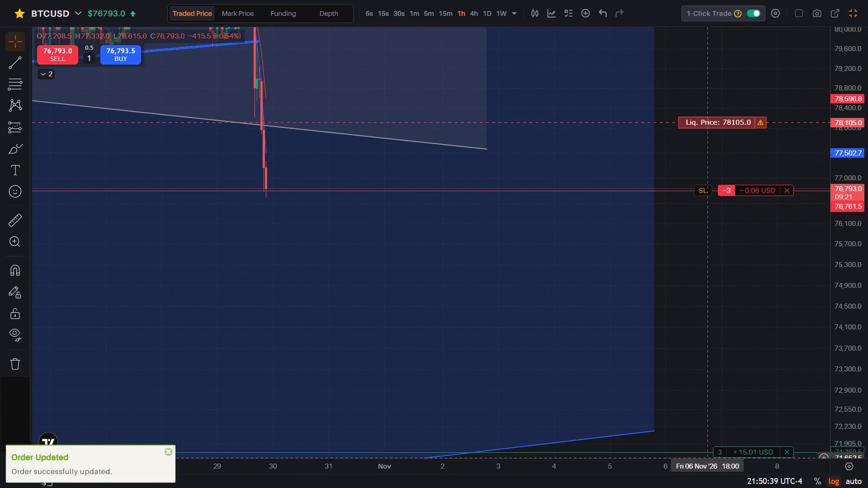
left_click(26, 129)
left_click(57, 164)
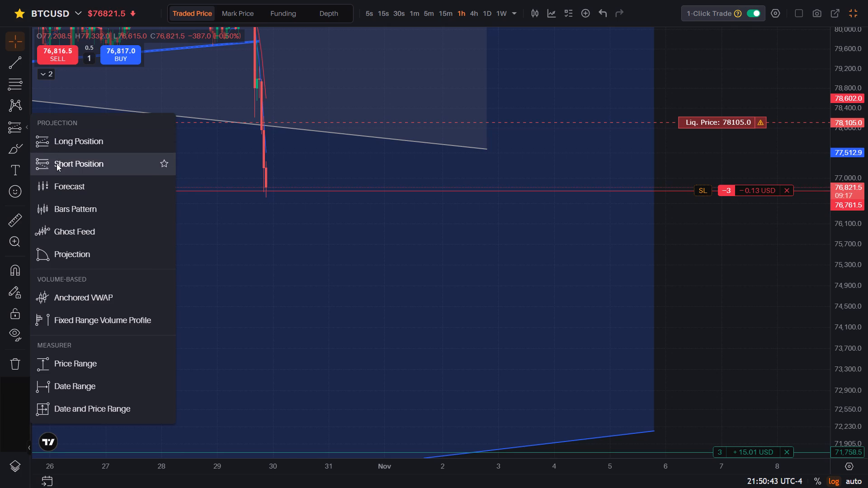
left_click(265, 190)
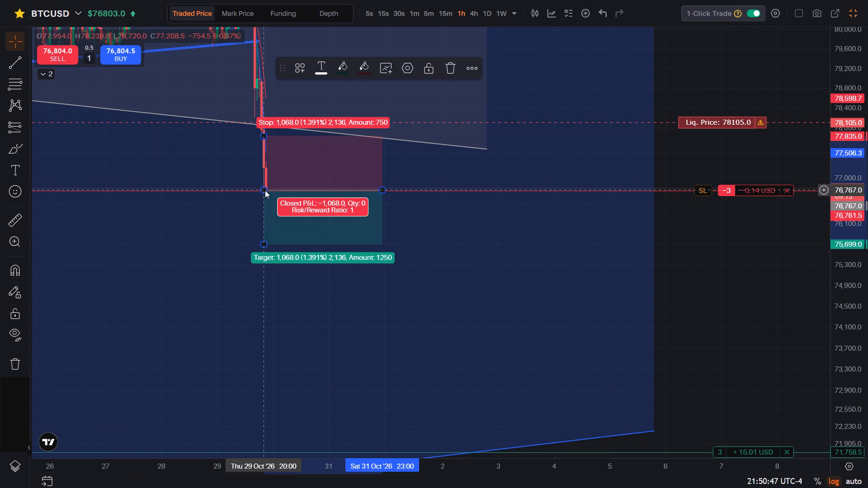
left_click(281, 202)
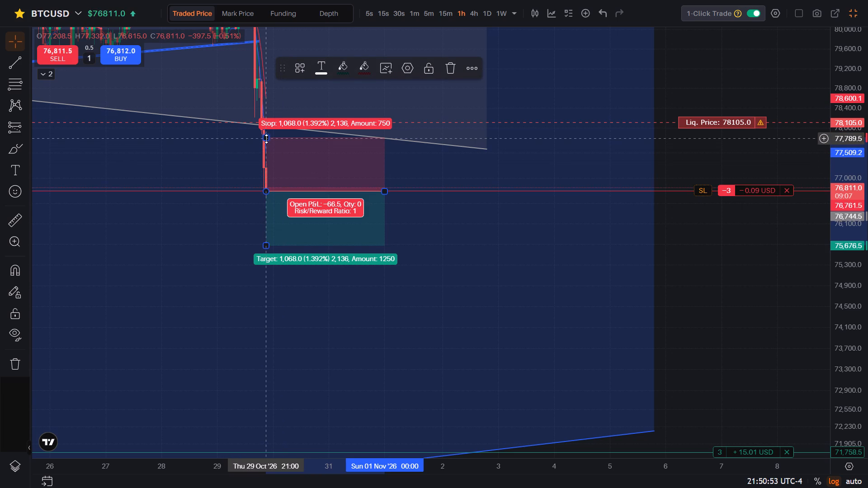
Set the short position drawing's stop to about 78,085 near the liquidation line and its target to about 71,758 on the take-profit line.
left_click_drag(266, 139, 273, 126)
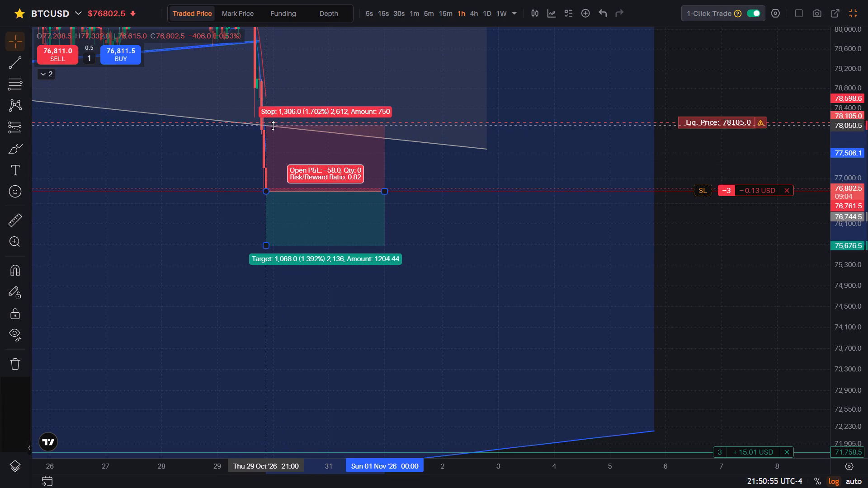
left_click_drag(273, 126, 274, 124)
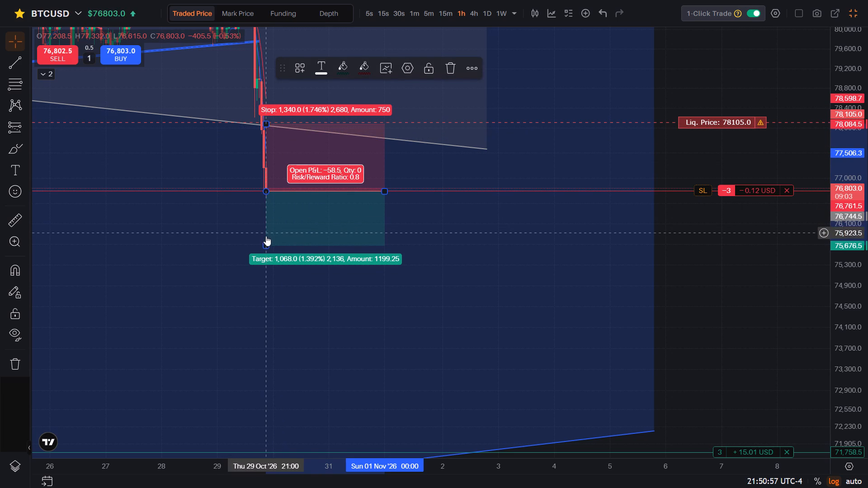
left_click_drag(266, 244, 283, 366)
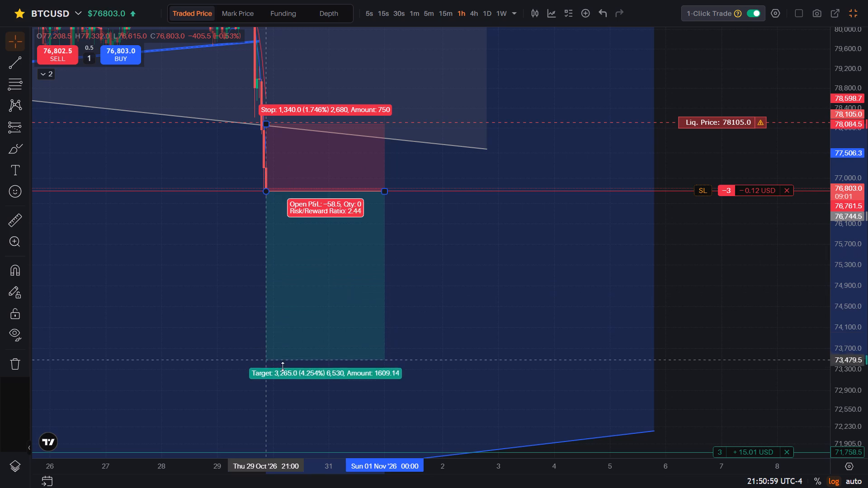
left_click_drag(283, 366, 284, 454)
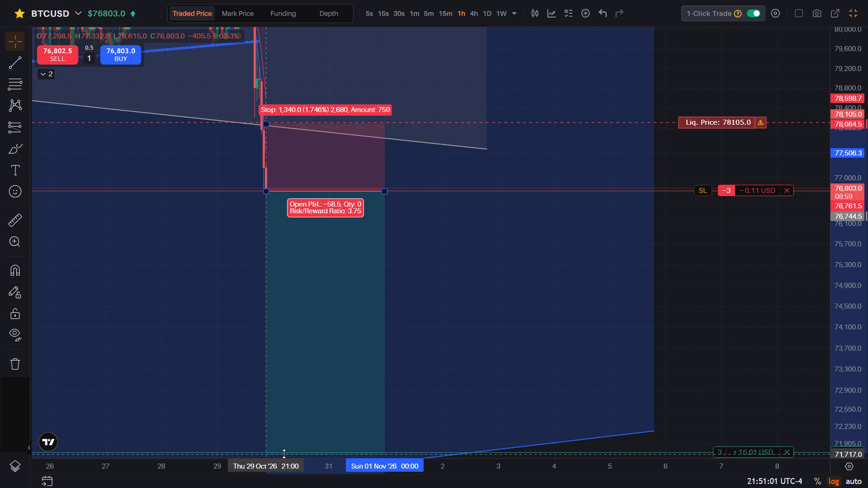
left_click_drag(284, 454, 284, 452)
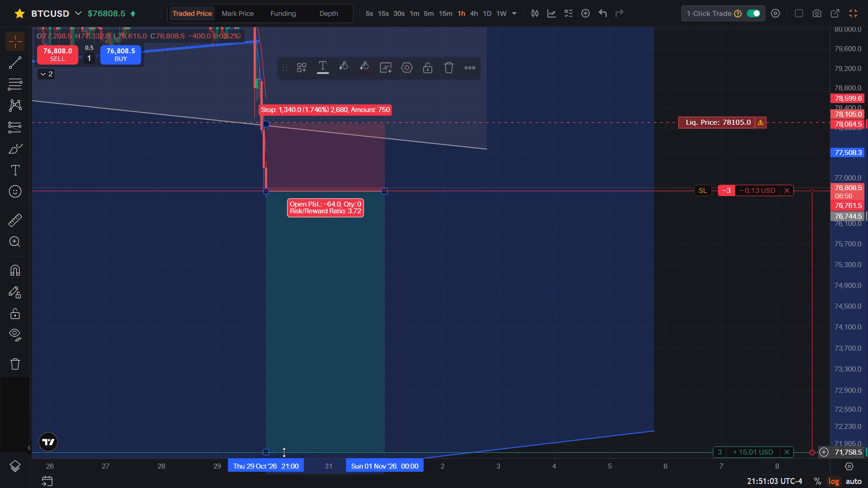
left_click(729, 239)
Switch the chart to the ETHUSD perpetual contract.
left_click_drag(729, 239, 726, 222)
left_click_drag(843, 202, 840, 278)
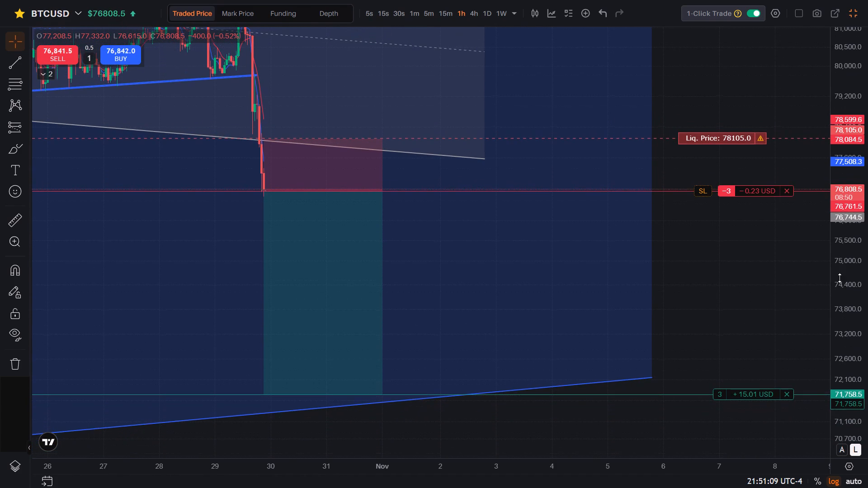
left_click(79, 14)
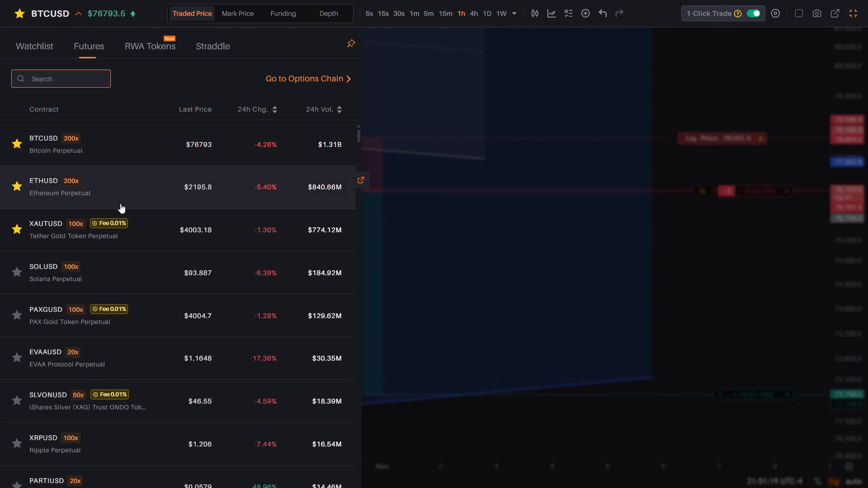
left_click(120, 203)
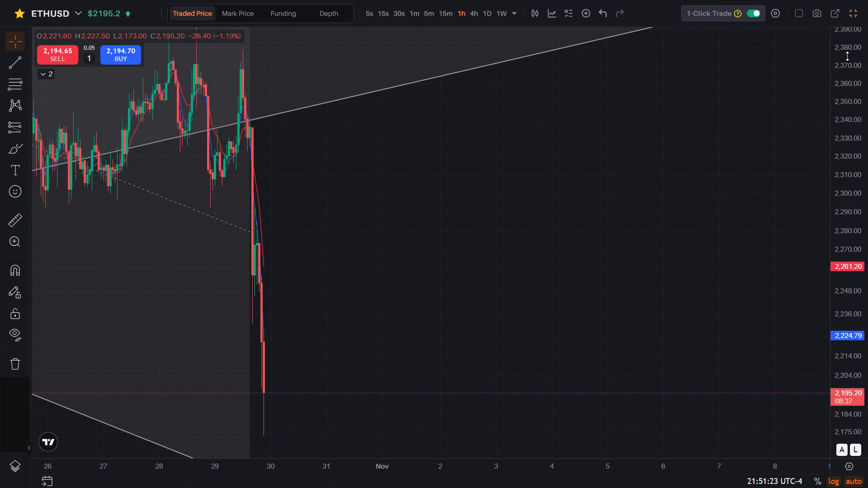
On the 1-hour chart, submit four market buy orders of 1 lot each for ETHUSD.
left_click_drag(846, 56, 866, 365)
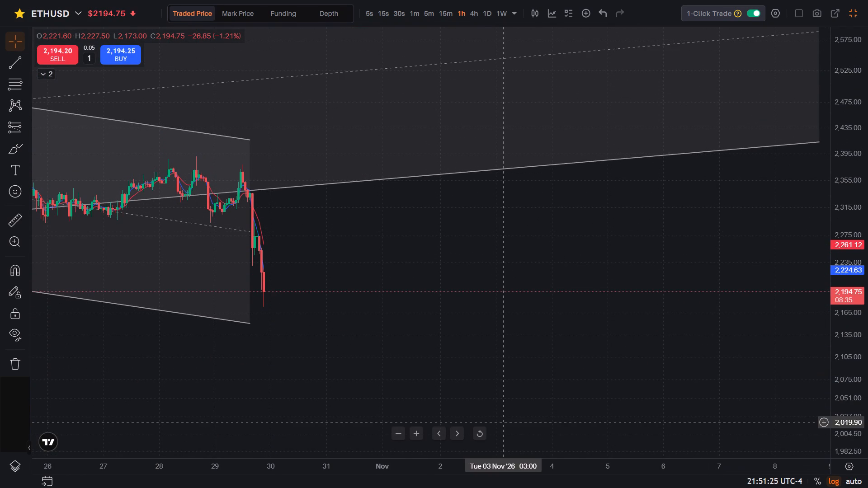
left_click_drag(353, 464, 626, 483)
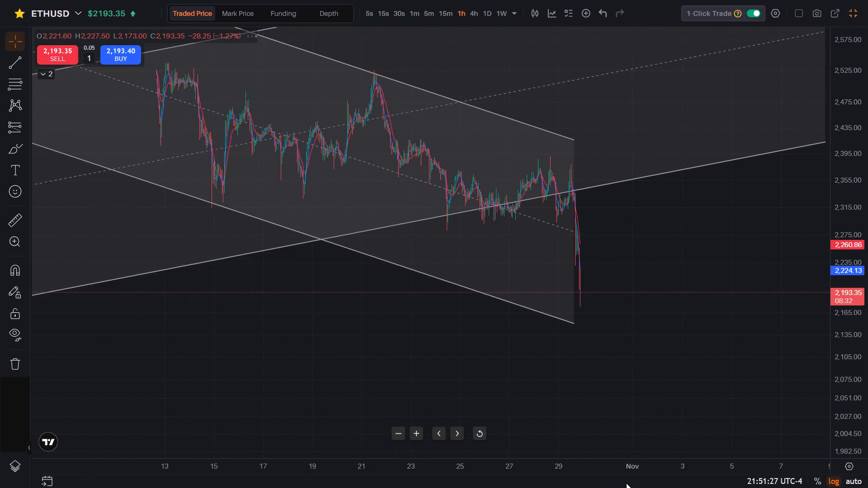
left_click_drag(626, 483, 552, 487)
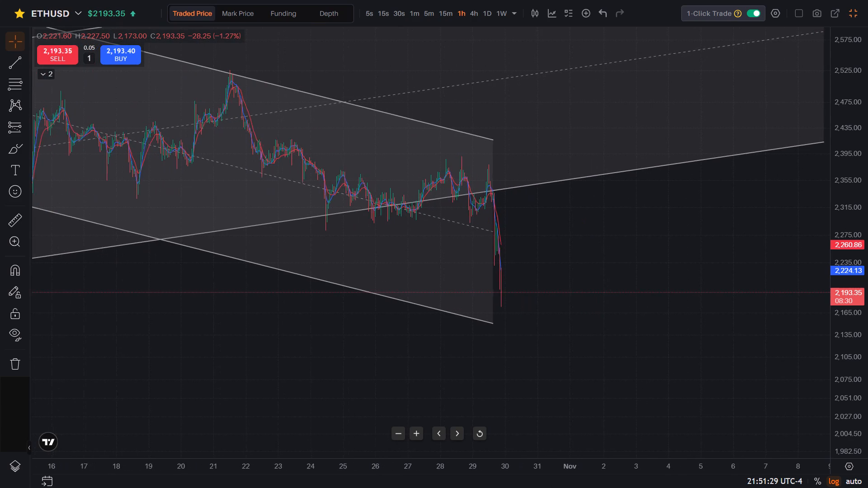
left_click_drag(552, 487, 451, 487)
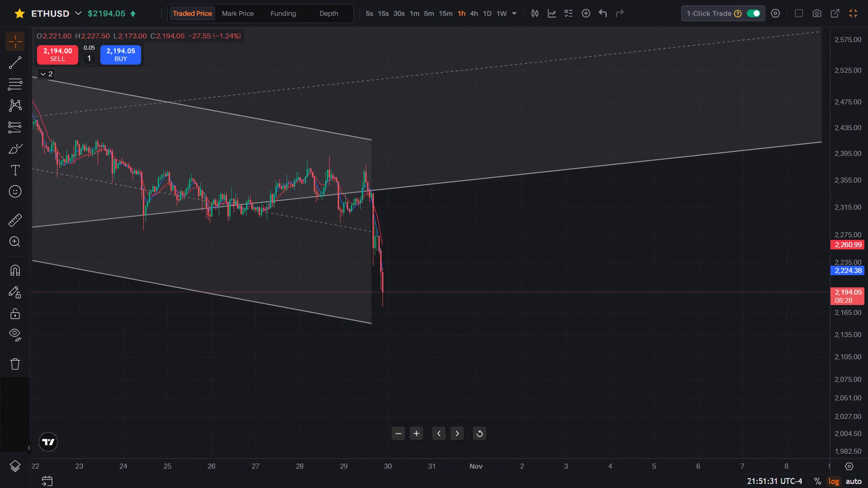
left_click_drag(451, 487, 417, 487)
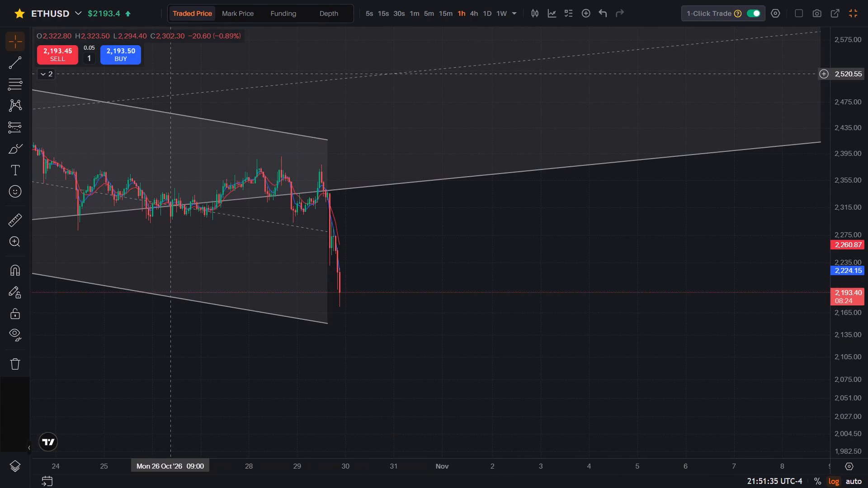
left_click(127, 61)
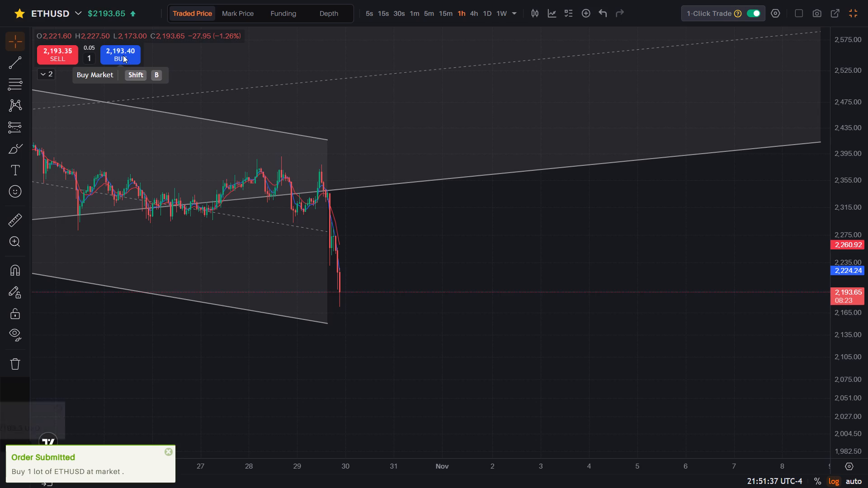
left_click(122, 54)
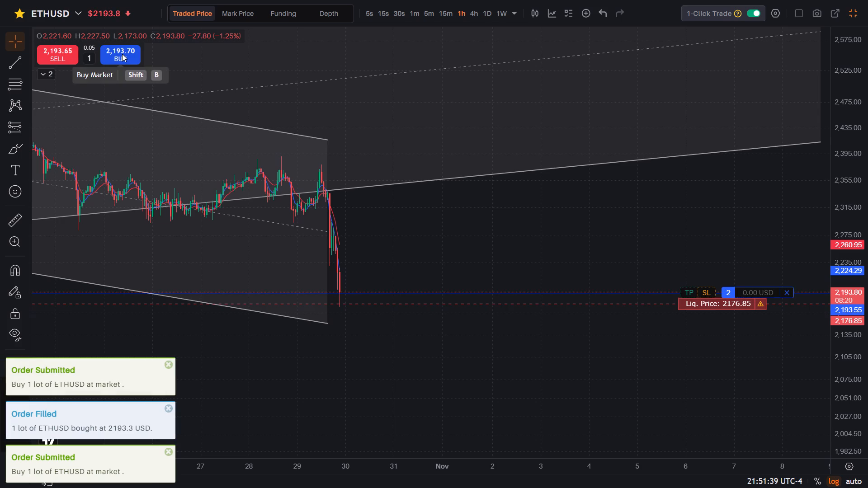
left_click(122, 54)
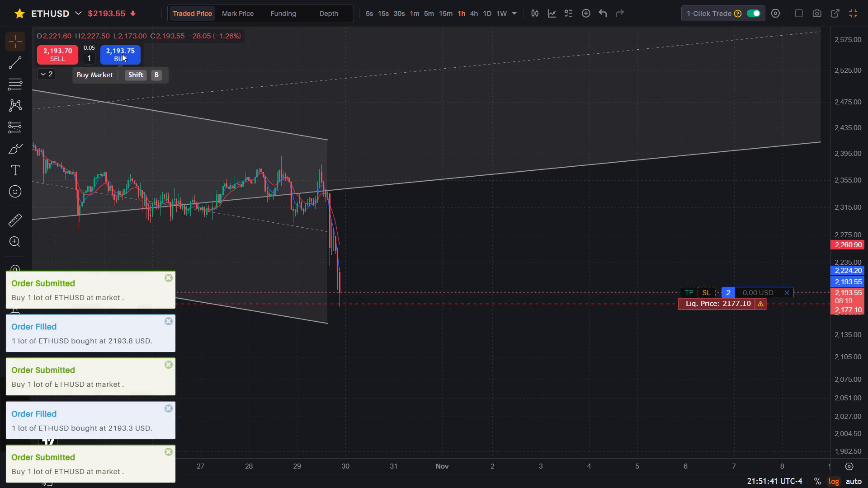
left_click(122, 54)
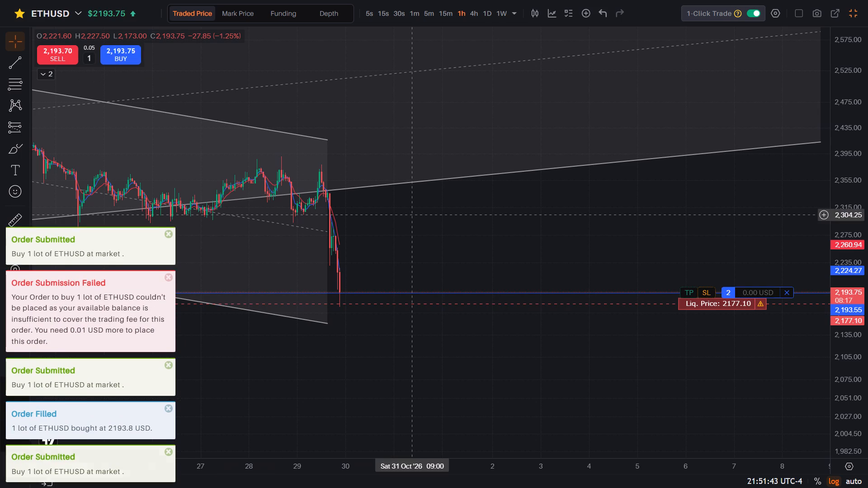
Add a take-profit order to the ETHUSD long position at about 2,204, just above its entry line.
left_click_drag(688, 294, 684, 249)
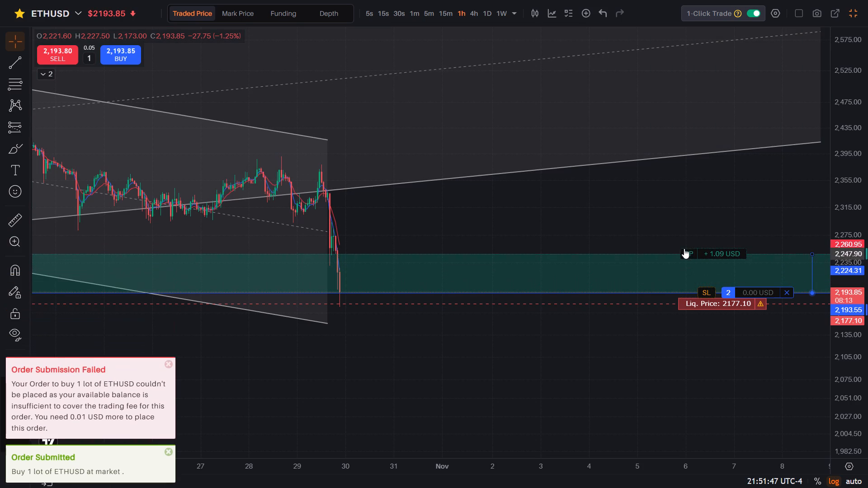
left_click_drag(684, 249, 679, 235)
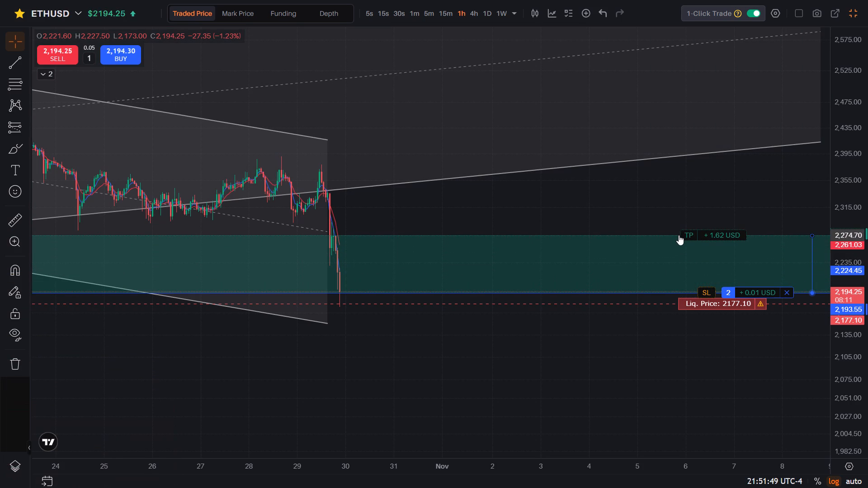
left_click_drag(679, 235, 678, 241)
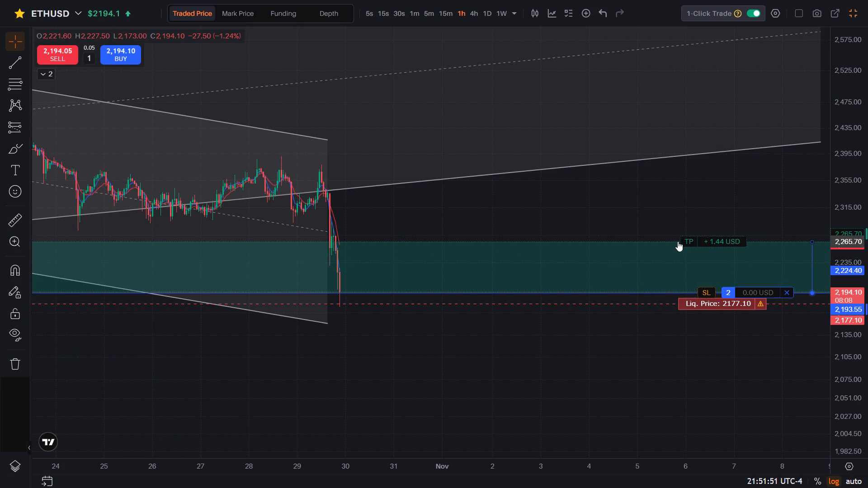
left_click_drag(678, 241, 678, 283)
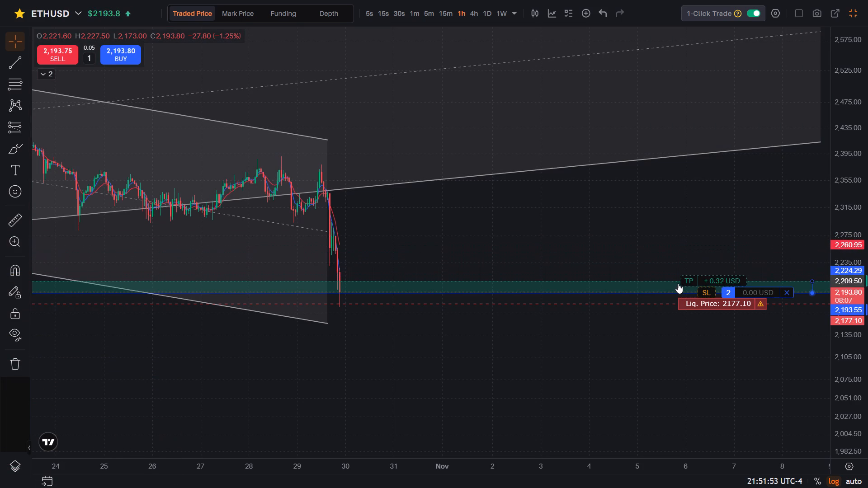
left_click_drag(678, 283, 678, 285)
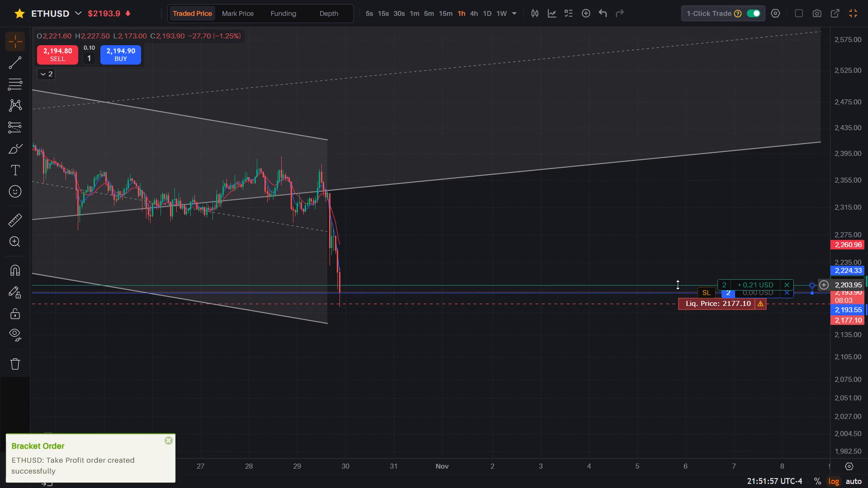
Close the 2-lot ETHUSD long position at market.
left_click_drag(687, 356, 653, 348)
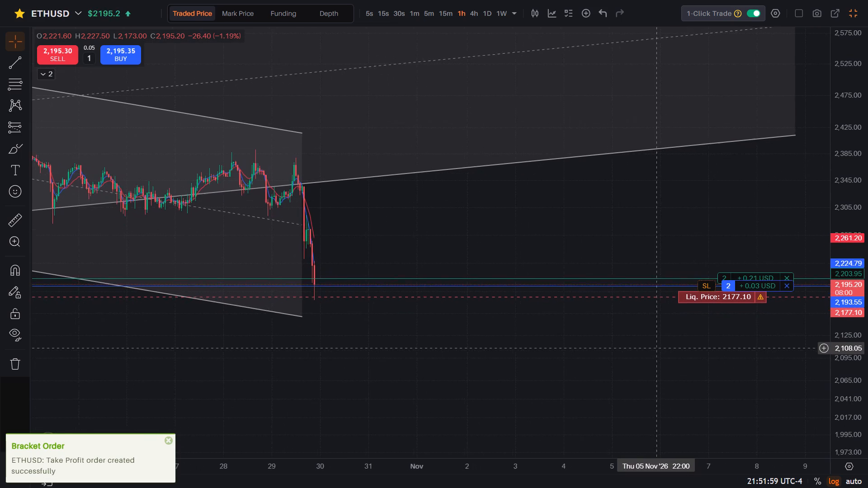
left_click_drag(653, 348, 651, 347)
left_click_drag(836, 371, 829, 250)
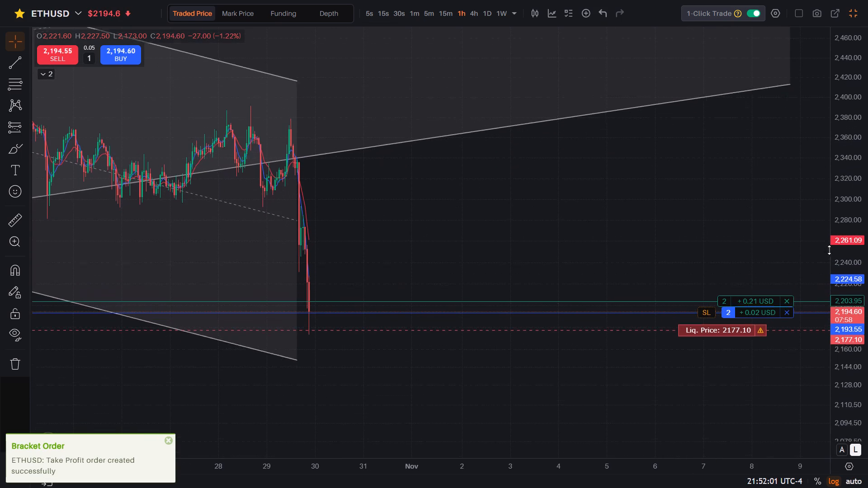
left_click_drag(829, 250, 828, 243)
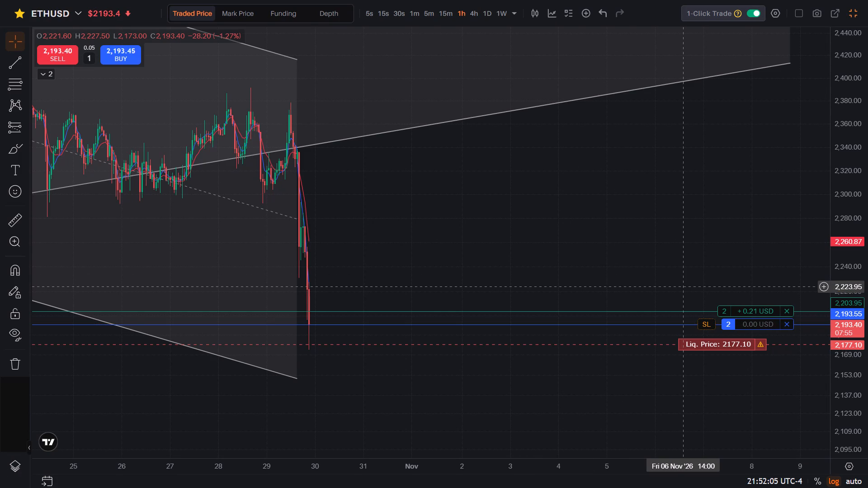
left_click(787, 324)
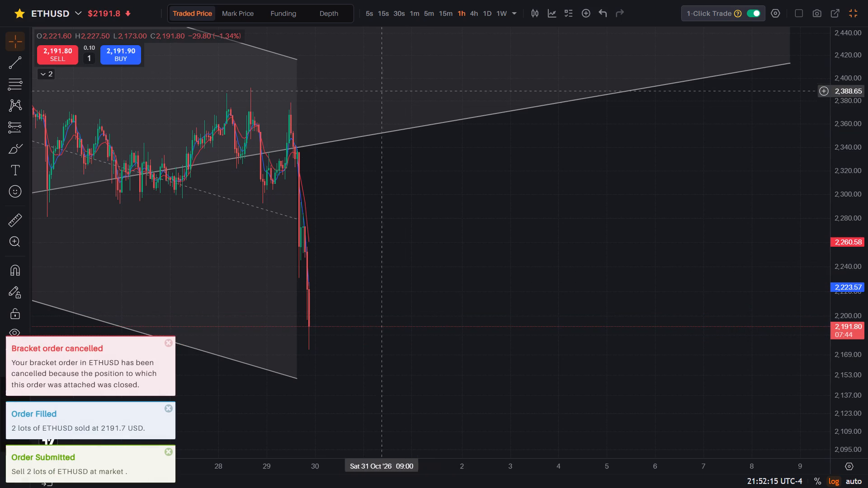
Switch the chart to the XAUTUSD perpetual contract.
left_click(77, 15)
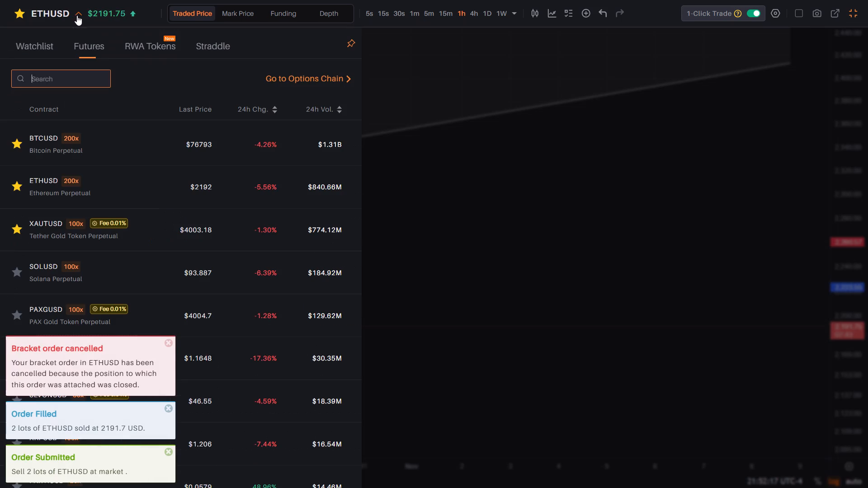
left_click(150, 232)
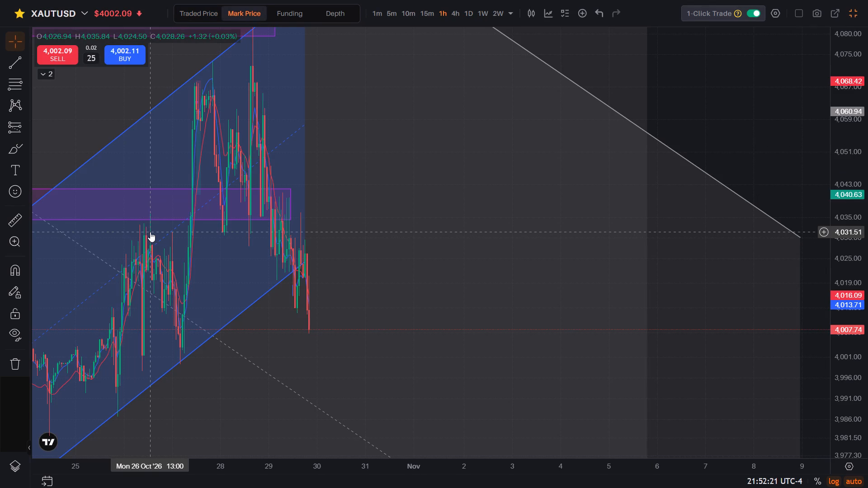
Switch the chart back to the BTCUSD perpetual contract.
left_click(88, 14)
left_click(134, 160)
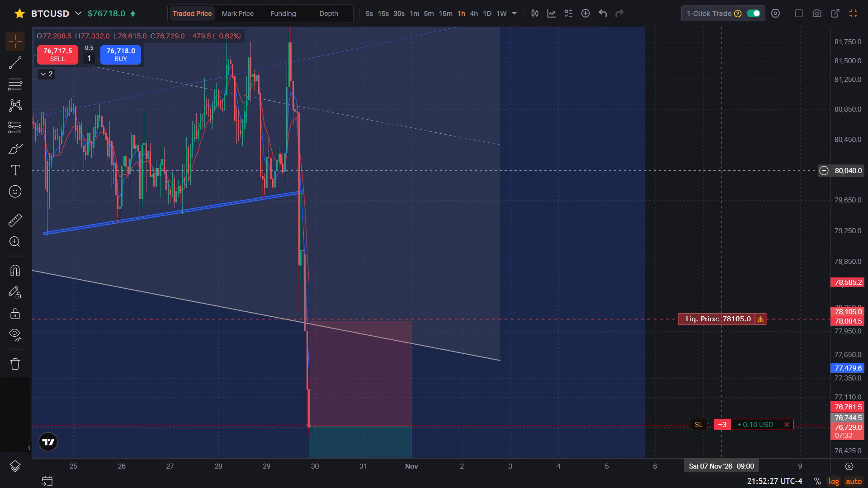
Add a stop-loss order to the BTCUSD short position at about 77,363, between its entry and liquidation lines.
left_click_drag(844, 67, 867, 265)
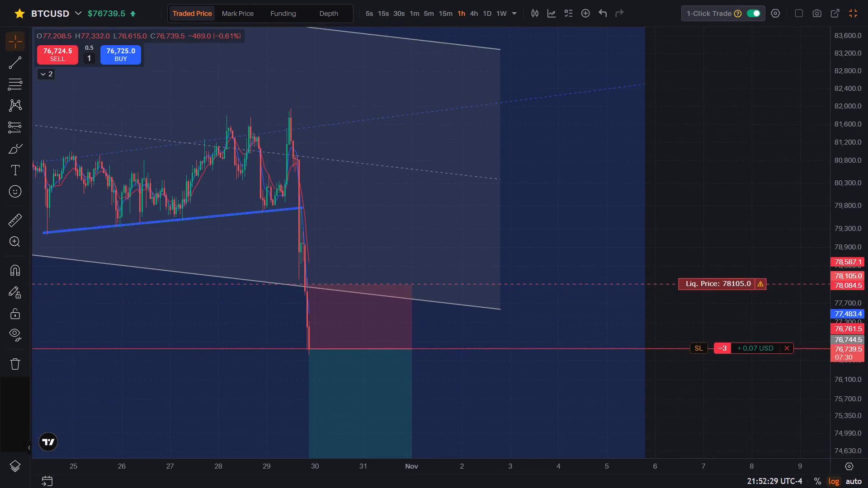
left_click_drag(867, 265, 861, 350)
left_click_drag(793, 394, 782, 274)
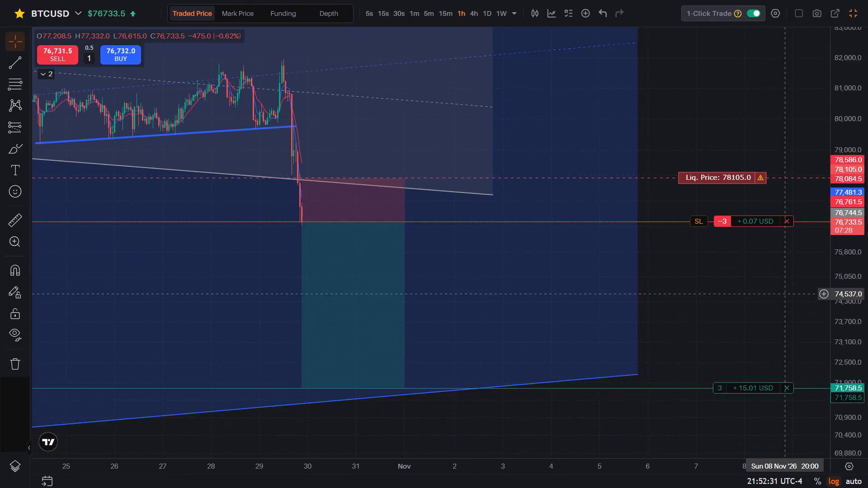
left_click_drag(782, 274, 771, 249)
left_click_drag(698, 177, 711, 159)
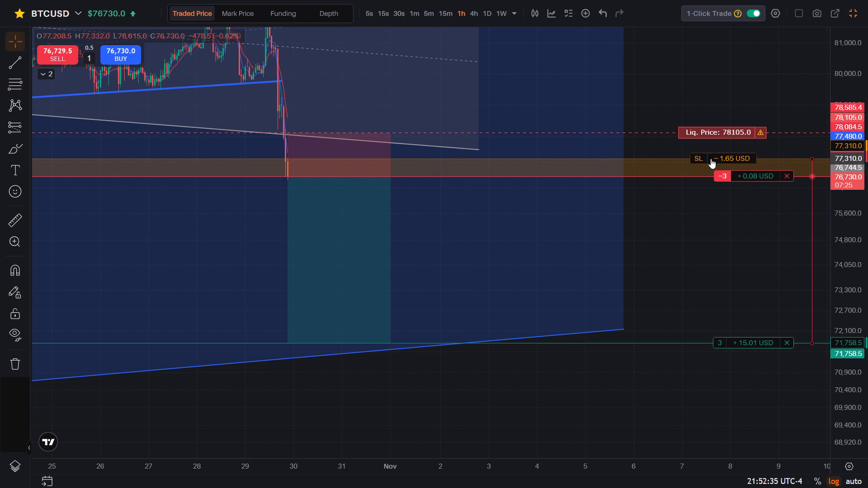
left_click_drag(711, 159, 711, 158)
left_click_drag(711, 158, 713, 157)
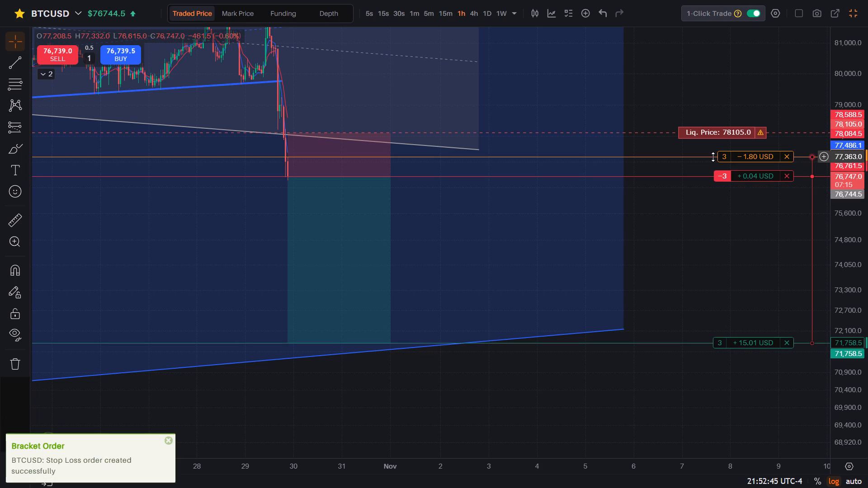
On the 1-day chart, cancel both the stop-loss and the take-profit orders attached to the BTCUSD short.
left_click(748, 225)
left_click_drag(748, 225, 728, 230)
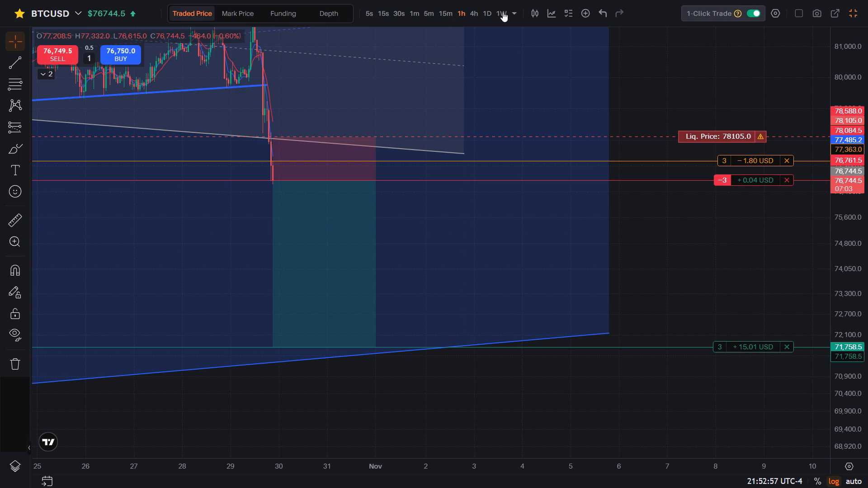
left_click(488, 12)
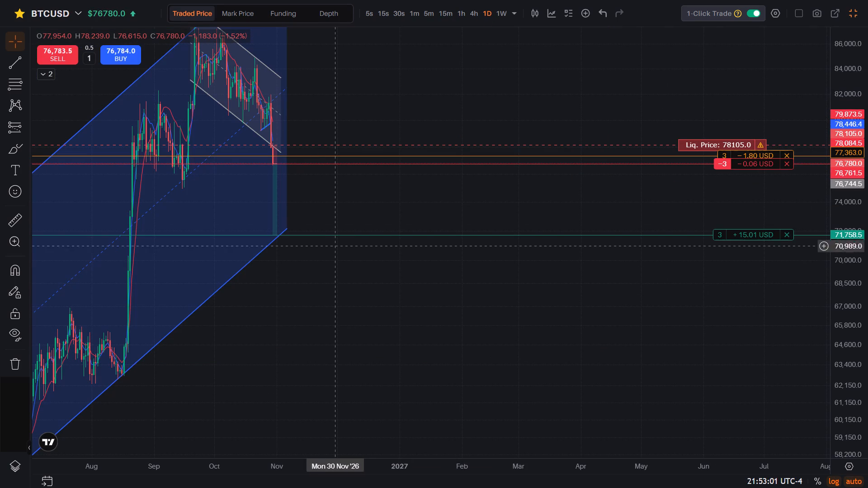
left_click_drag(341, 294, 476, 293)
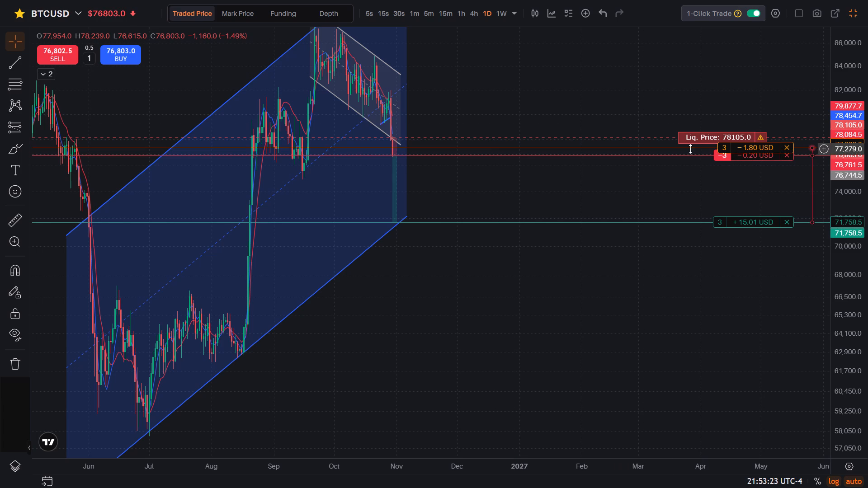
left_click(782, 145)
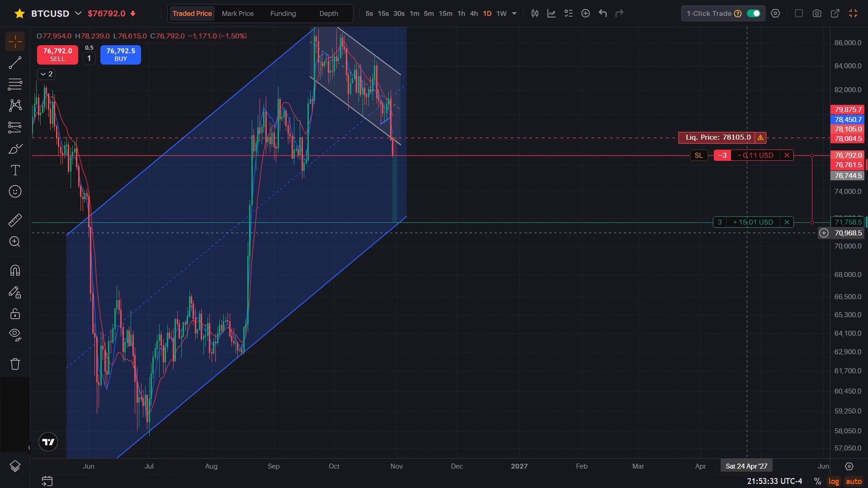
left_click(787, 221)
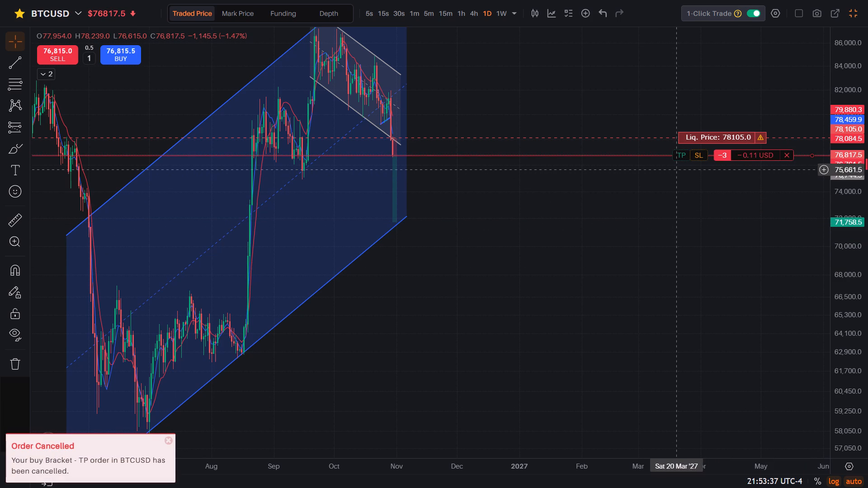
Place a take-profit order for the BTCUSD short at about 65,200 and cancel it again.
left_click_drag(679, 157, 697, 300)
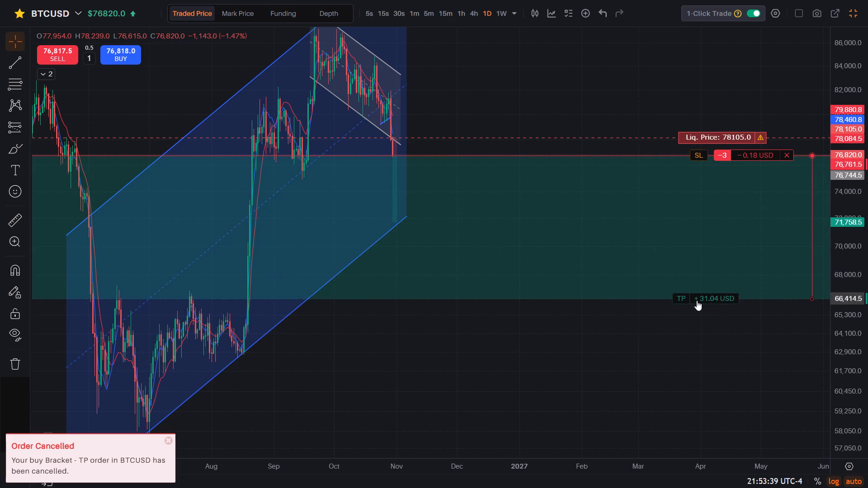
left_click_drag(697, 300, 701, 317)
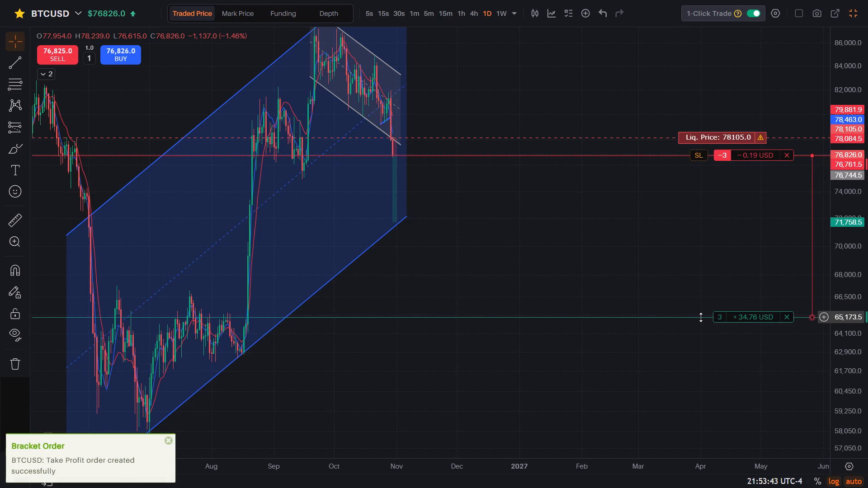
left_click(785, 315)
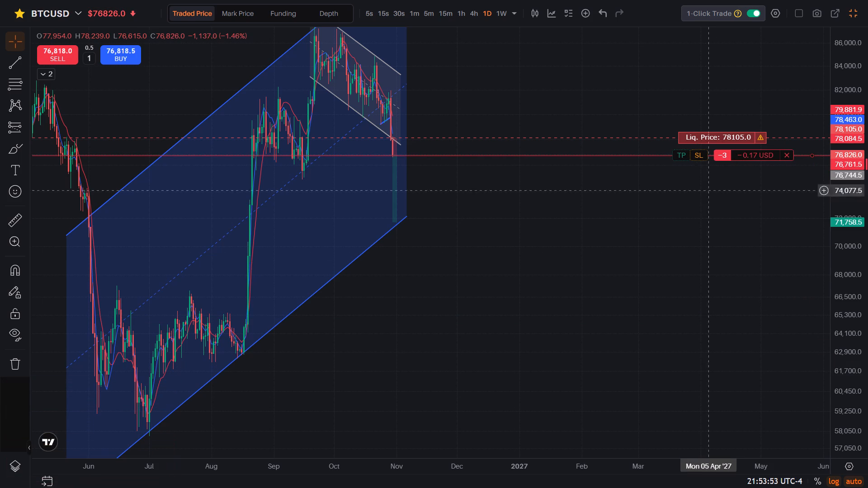
Examine the BTCUSD short's liquidation level and the price channels on the 1-day chart, and recent price action on the 5-minute chart.
left_click_drag(710, 135, 713, 123)
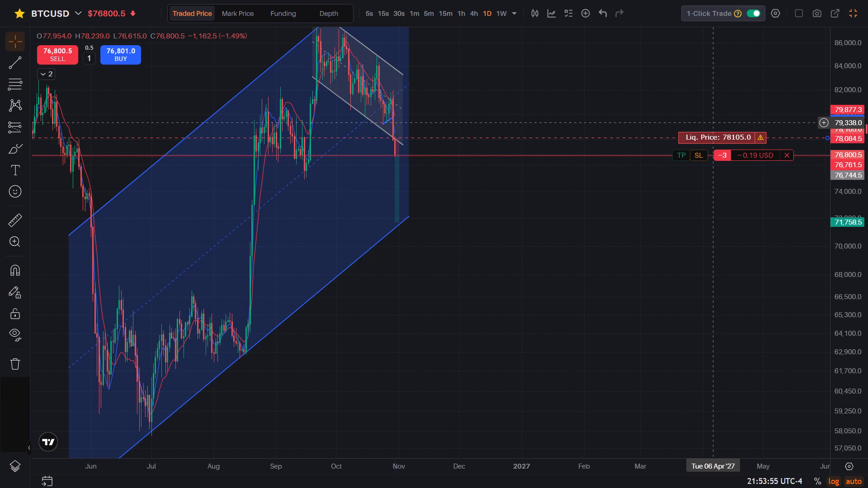
left_click(761, 136)
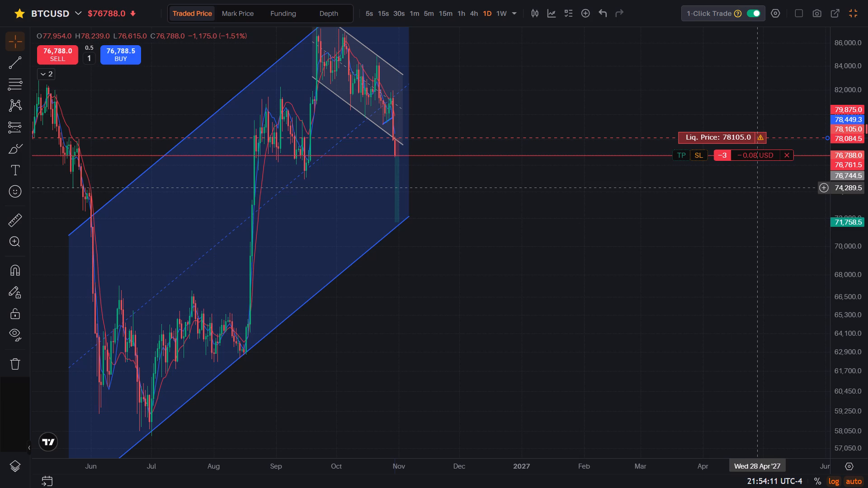
left_click_drag(547, 291, 790, 283)
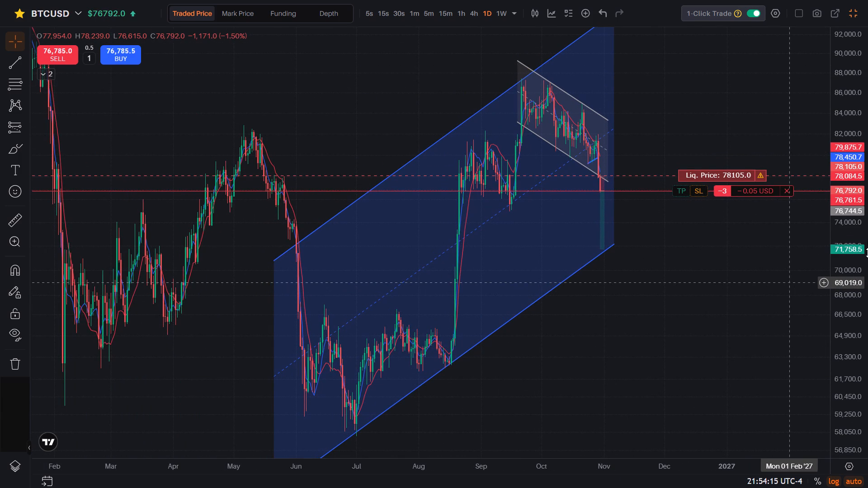
left_click_drag(840, 221, 841, 225)
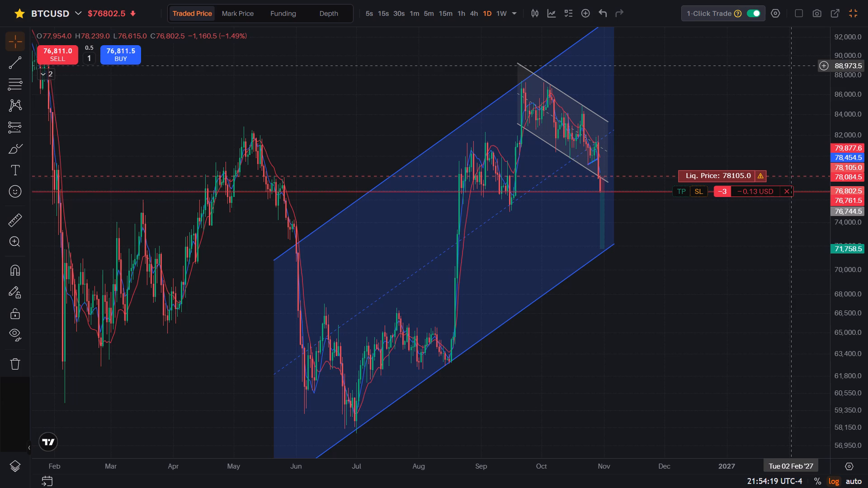
left_click_drag(775, 112, 729, 119)
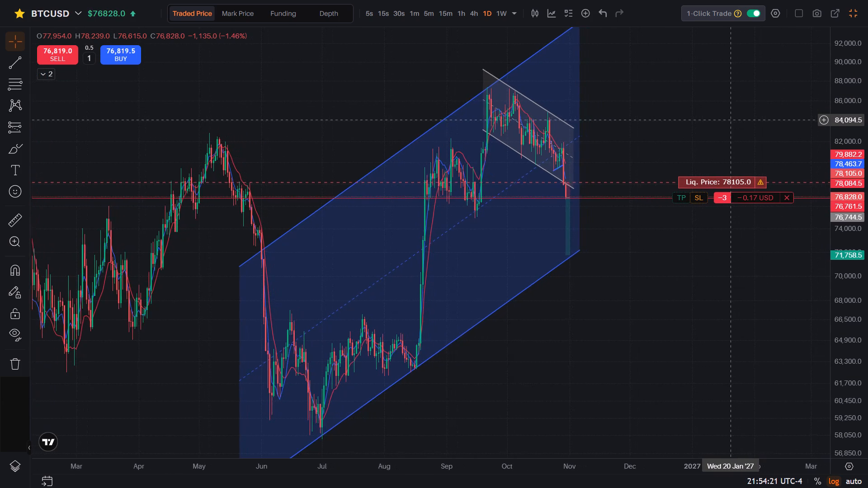
left_click_drag(729, 119, 710, 110)
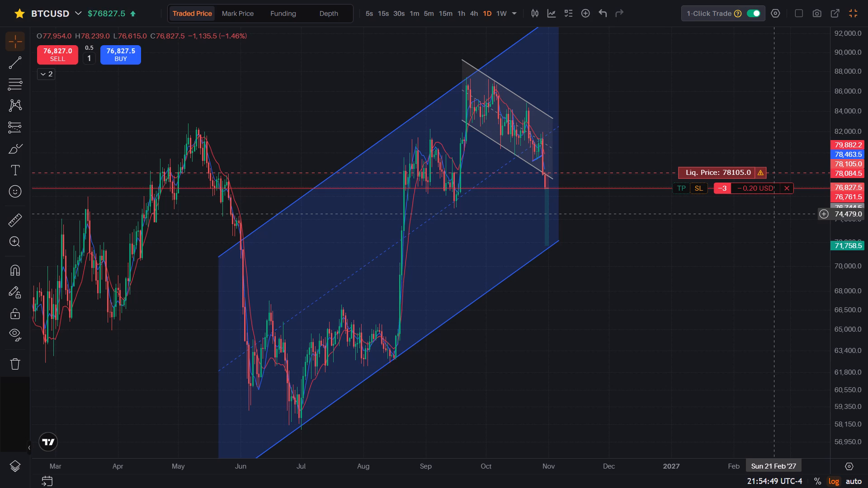
left_click(430, 16)
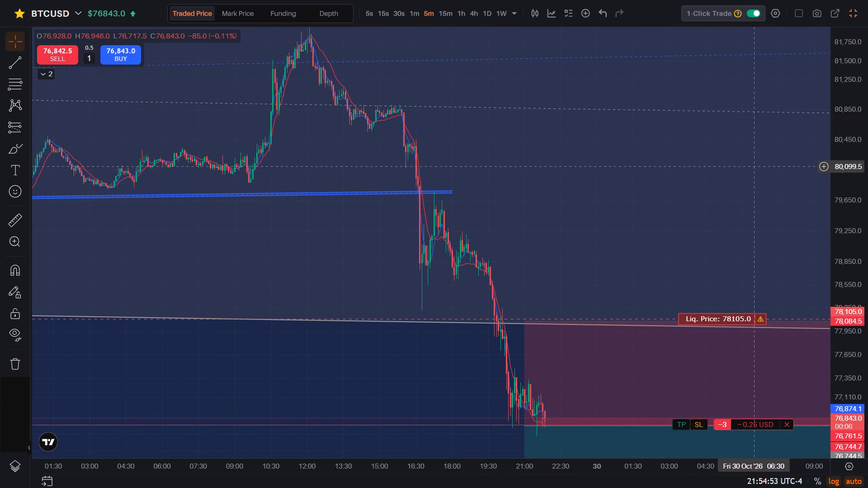
left_click_drag(855, 140, 855, 198)
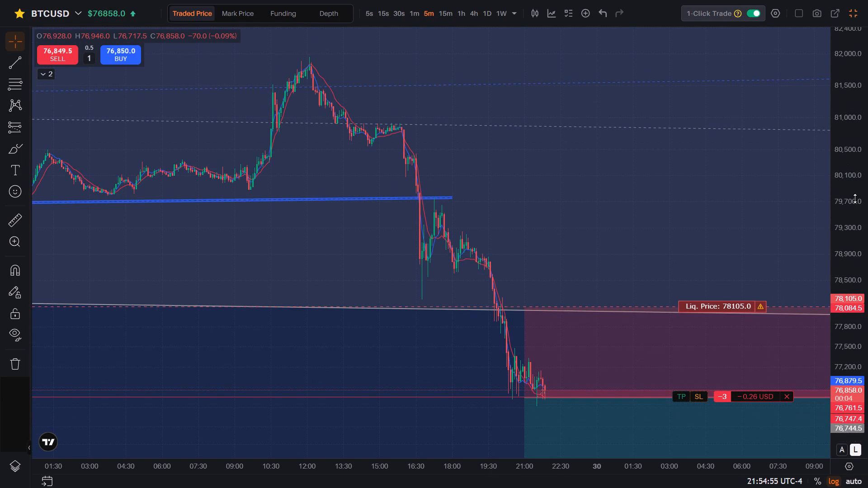
left_click_drag(448, 348, 212, 190)
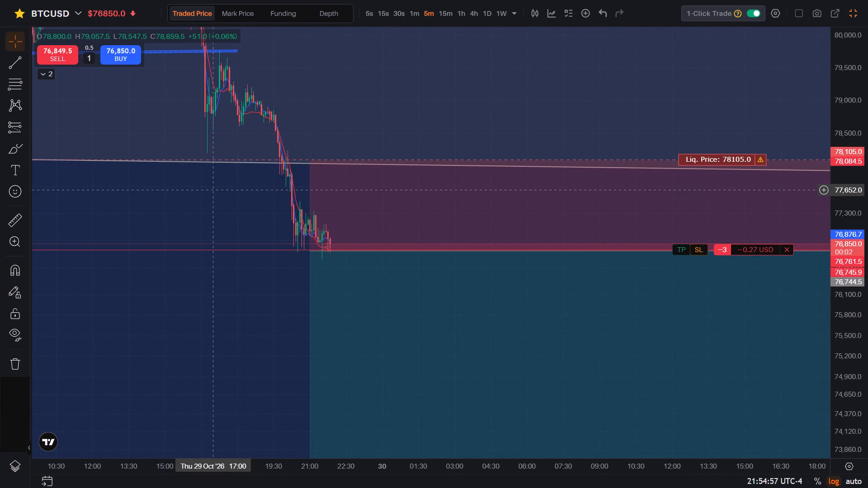
left_click_drag(278, 352, 250, 306)
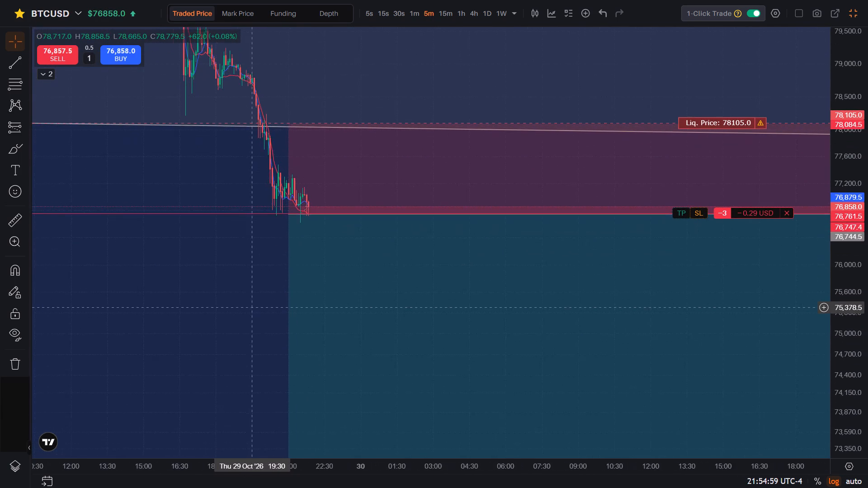
left_click_drag(250, 306, 233, 294)
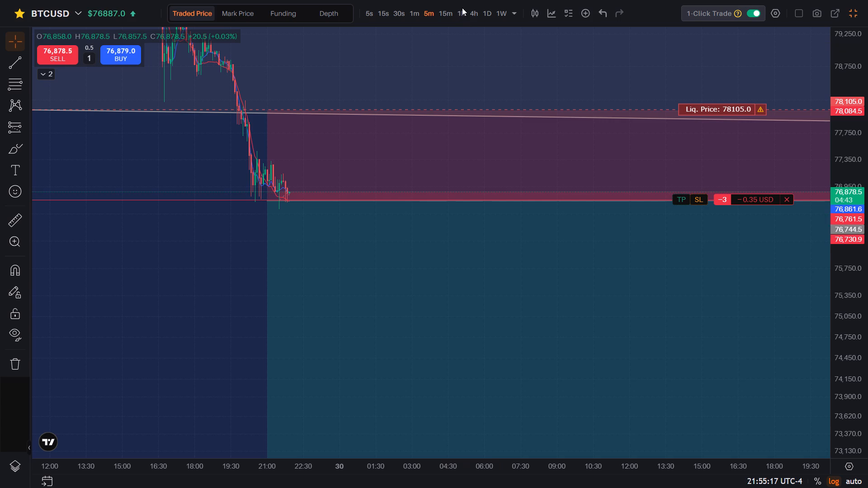
Examine the BTCUSD channels and the price around the short's entry on the 4-hour and 15-minute charts.
left_click(473, 13)
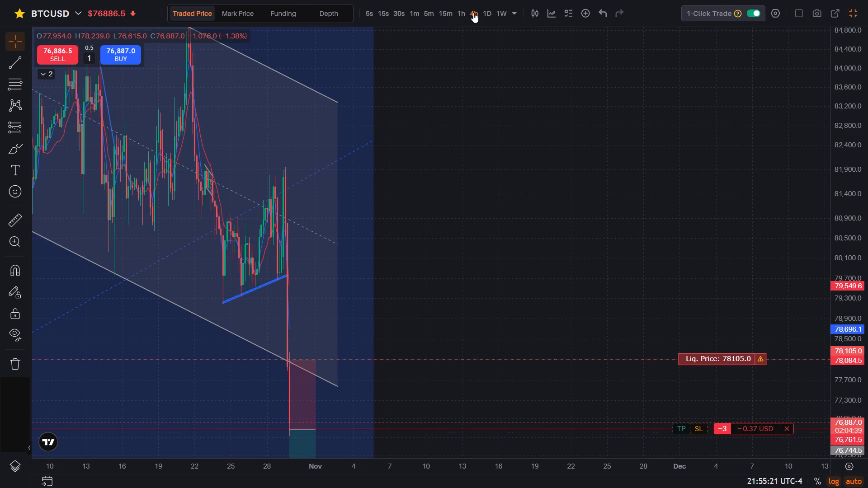
left_click_drag(854, 29, 867, 319)
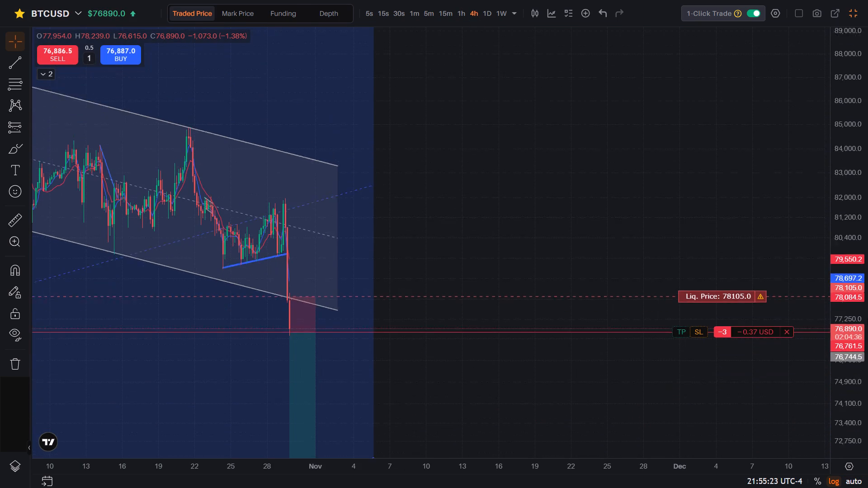
left_click_drag(867, 319, 866, 416)
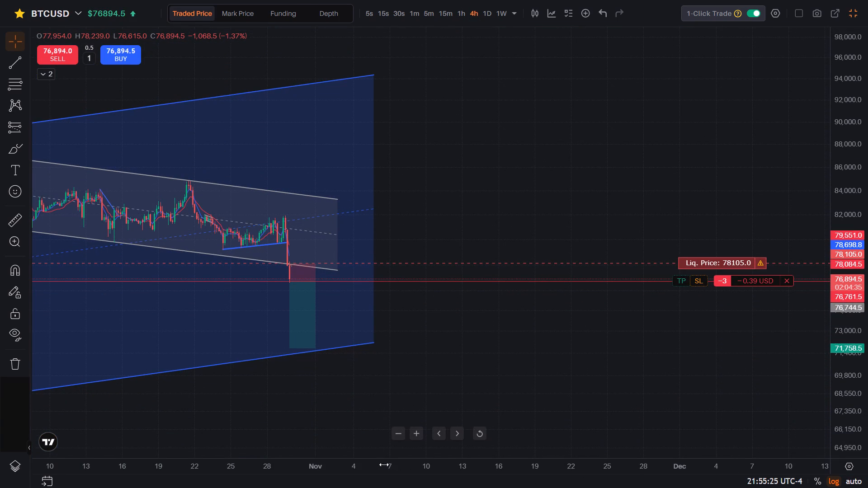
left_click_drag(384, 465, 685, 477)
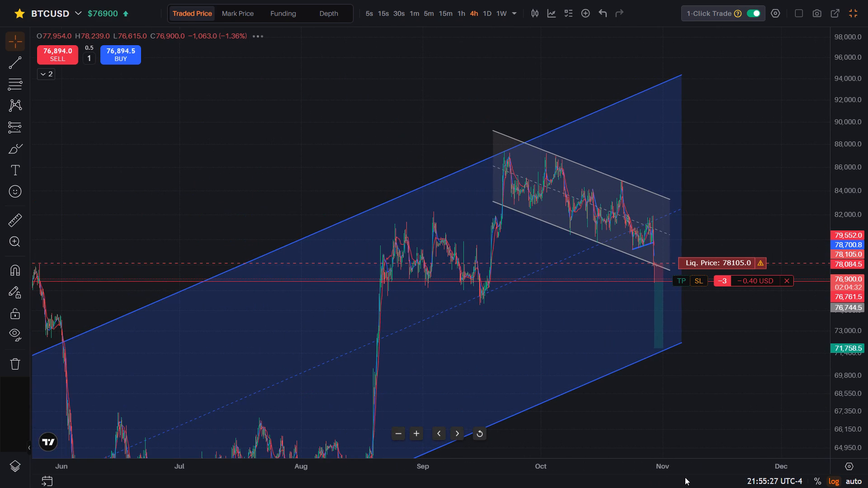
left_click_drag(686, 426, 578, 310)
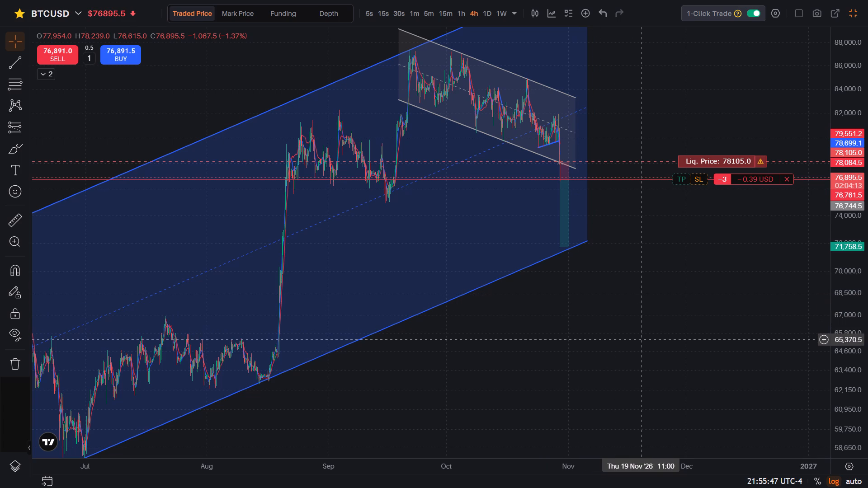
left_click_drag(641, 340, 627, 343)
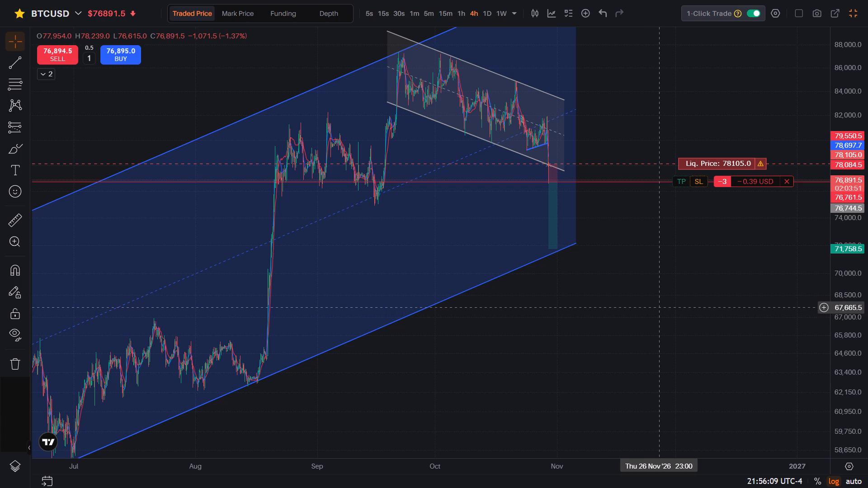
left_click(446, 13)
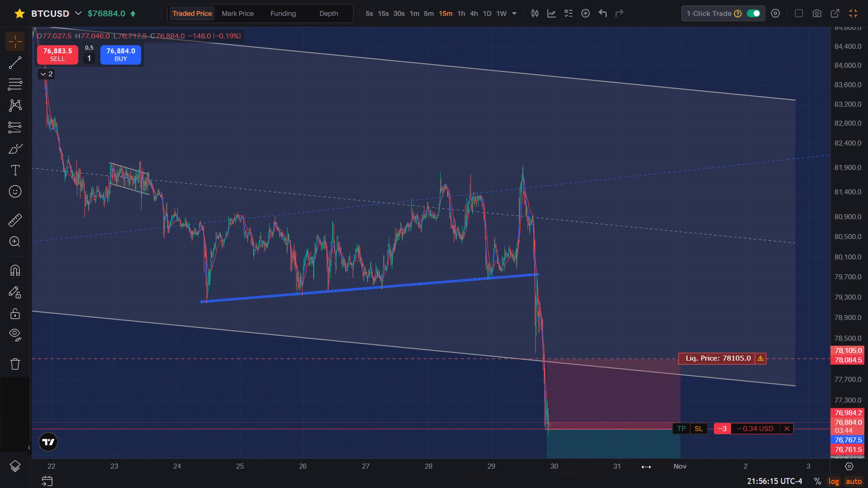
left_click_drag(646, 467, 344, 487)
left_click_drag(836, 266, 854, 341)
left_click_drag(526, 355, 688, 303)
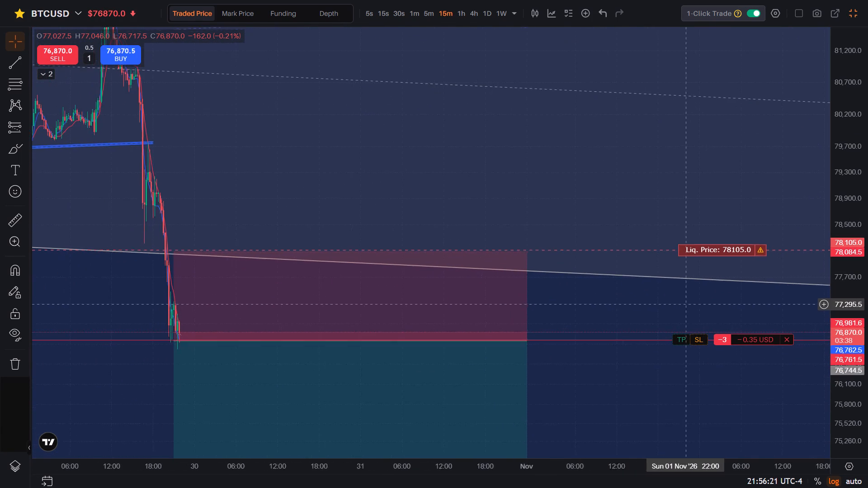
Leave the full-screen BTCUSD chart and switch to the YouTube replay of the Live Crypto & Gold Analysis stream in Microsoft Edge.
left_click_drag(688, 303, 697, 300)
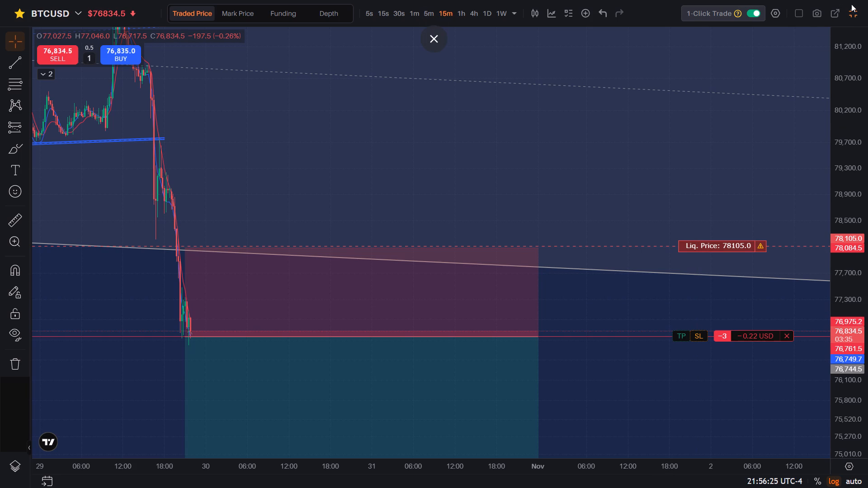
left_click(853, 16)
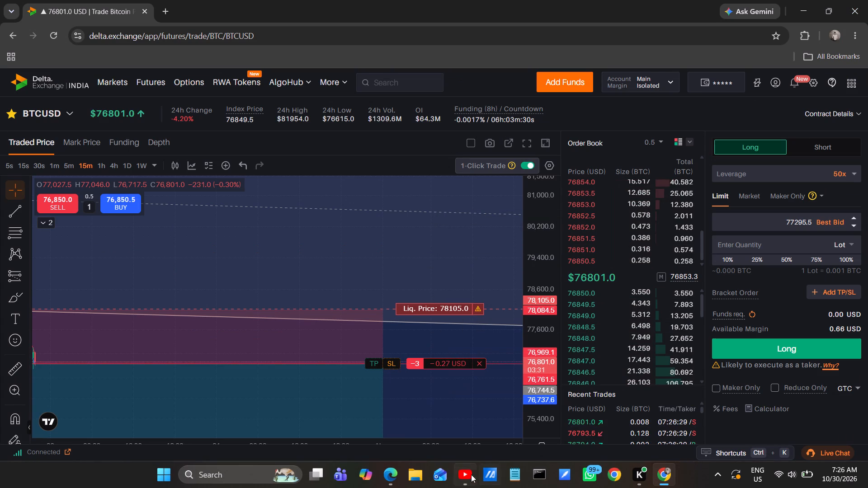
left_click(459, 474)
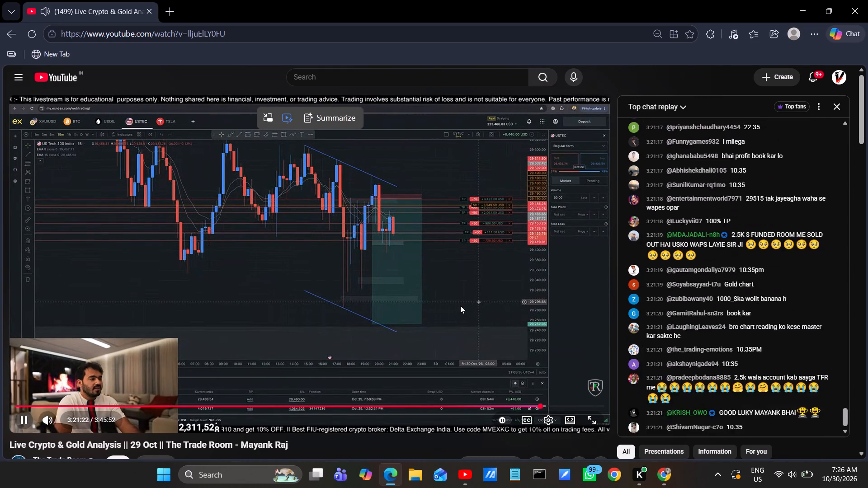
Skip the livestream replay forward to about 3:22:55, following the presenter's USTEC 15-minute chart.
key("Right")
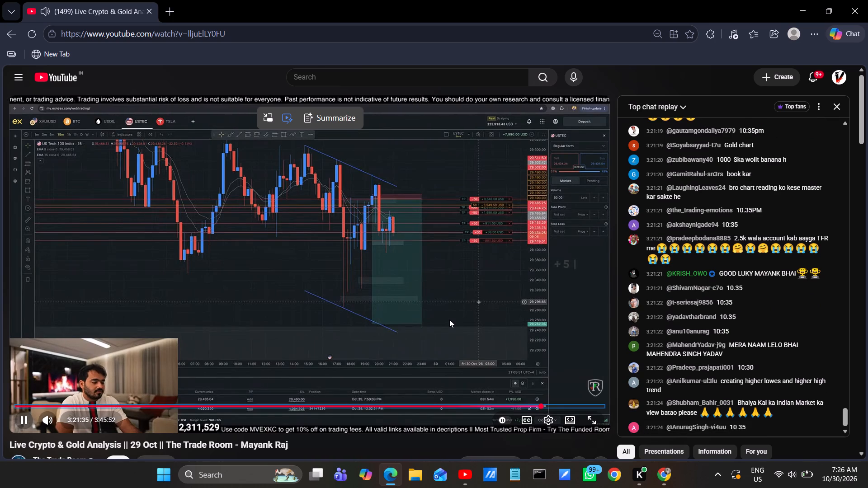
key("Right")
key("Right")
key("Right")
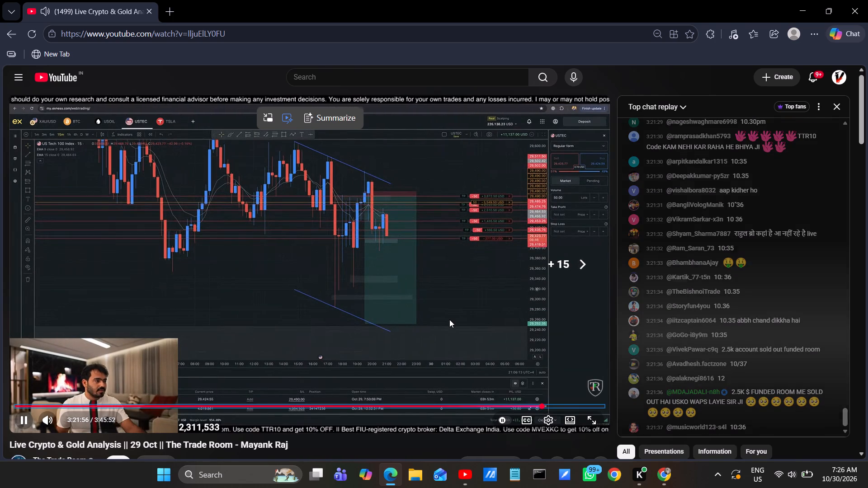
key("Right")
key("Right")
key("Right")
key("Right")
key("Right")
key("Right")
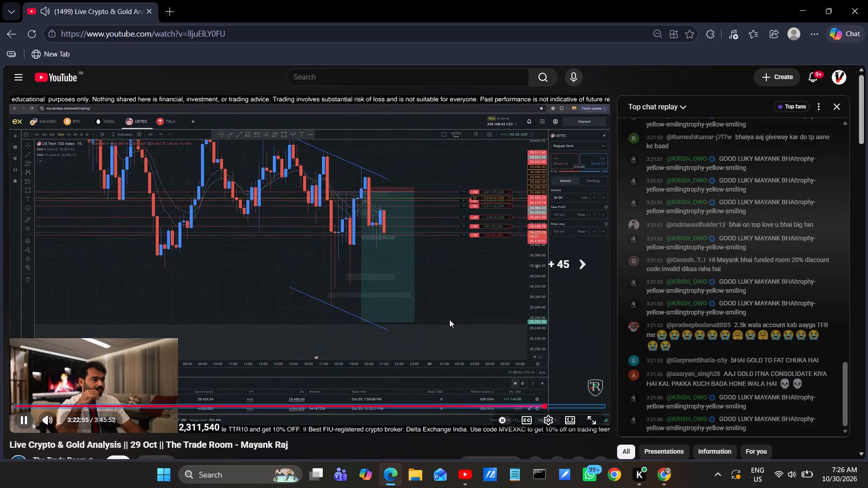
Skip the replay forward to about 3:28:14, scanning how the presenter manages the USTEC short on the 1-minute chart.
key("Right")
key("Right")
key("Right")
key("Right")
key("Right")
key("Right")
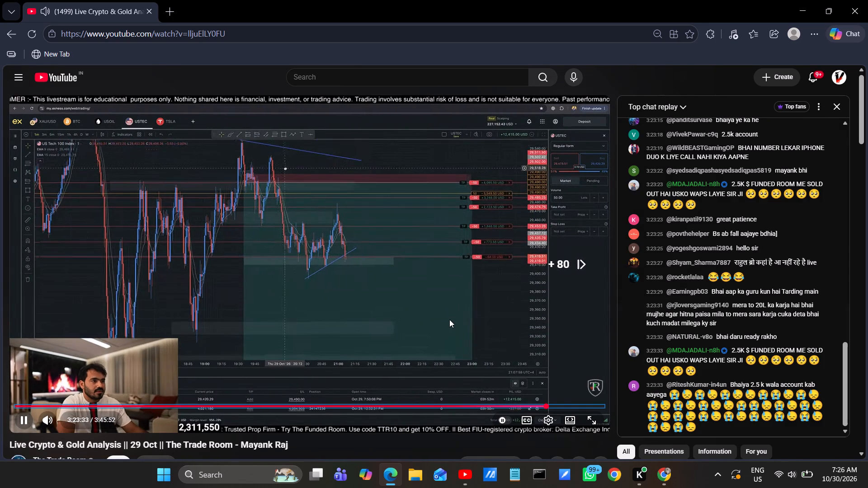
key("Right")
key("Right")
key("Right")
key("Right")
key("Right")
key("Right")
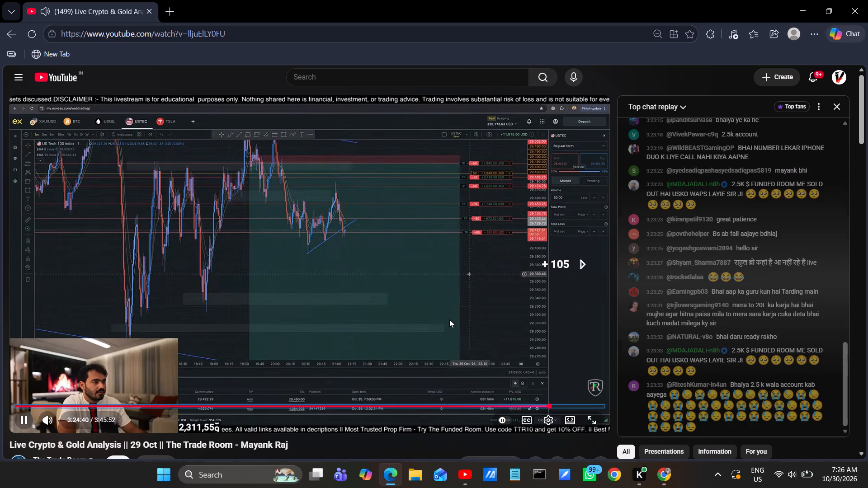
key("Right")
key("Right")
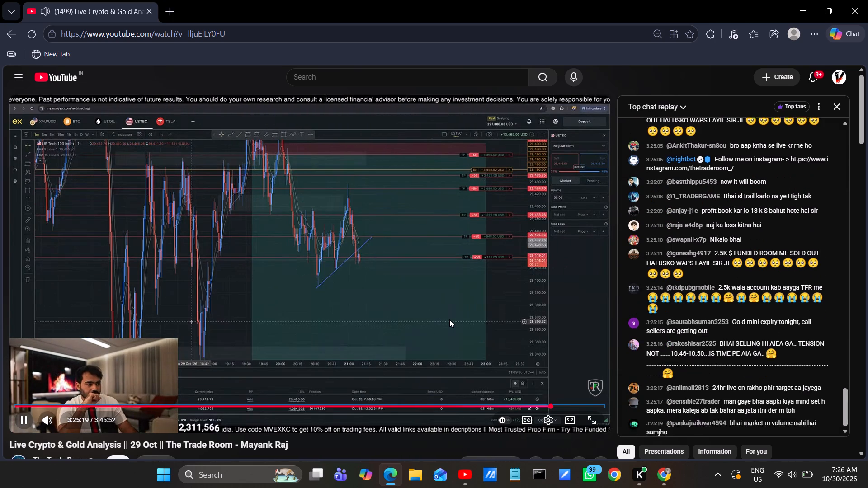
key("Right")
key("Right")
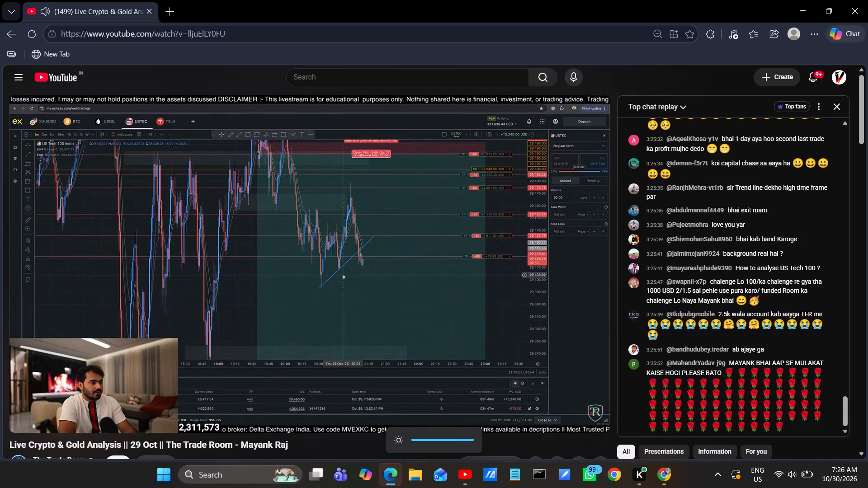
key("Right")
key("Right")
key("Right")
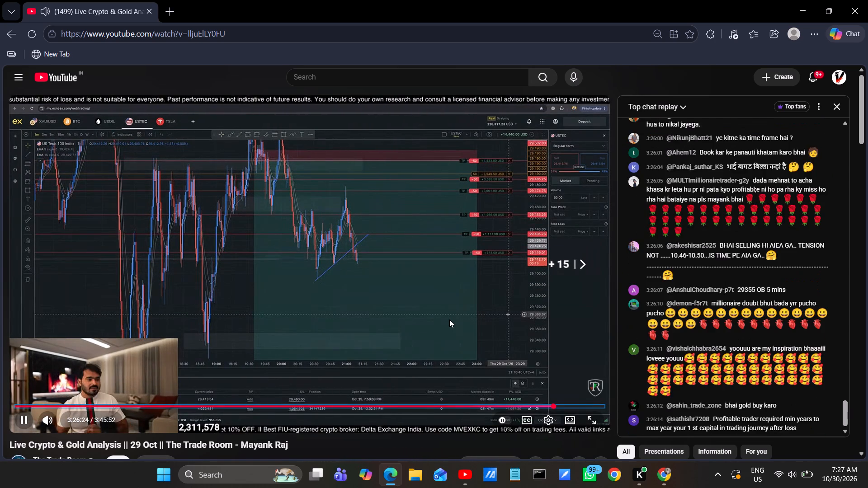
key("Right")
key("Right")
key("Right")
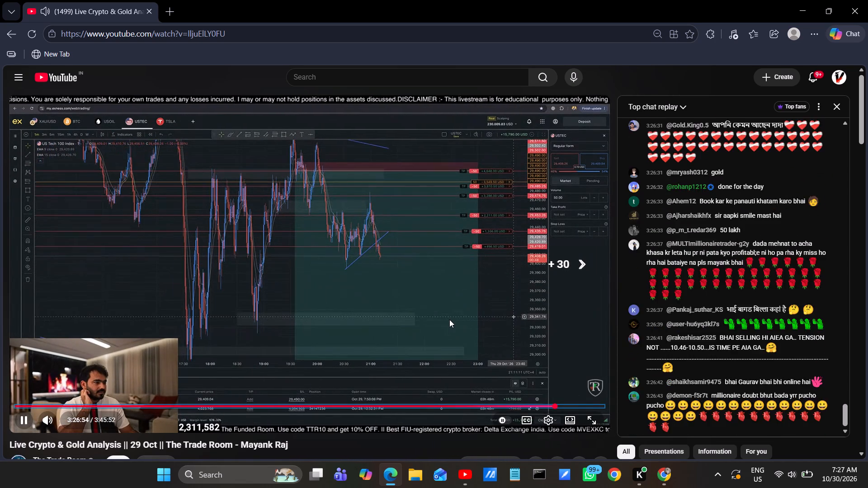
key("Right")
key("Right")
key("Right")
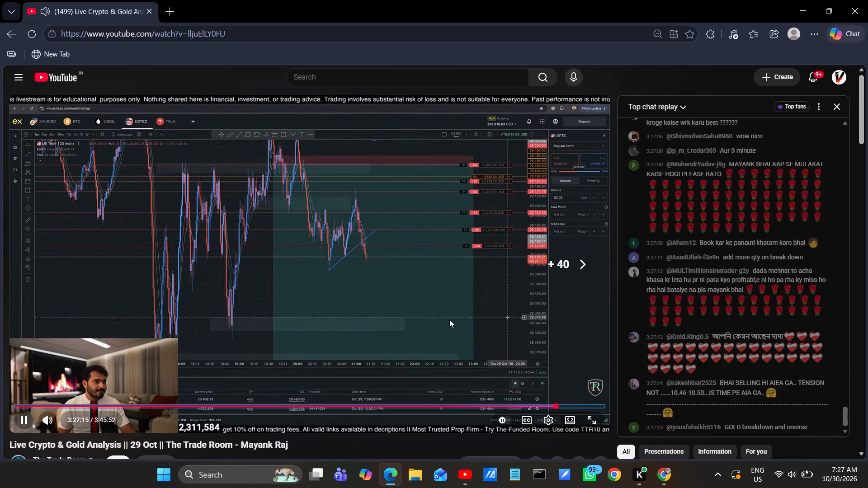
key("Right")
key("Right")
key("Right")
key("Right")
key("Right")
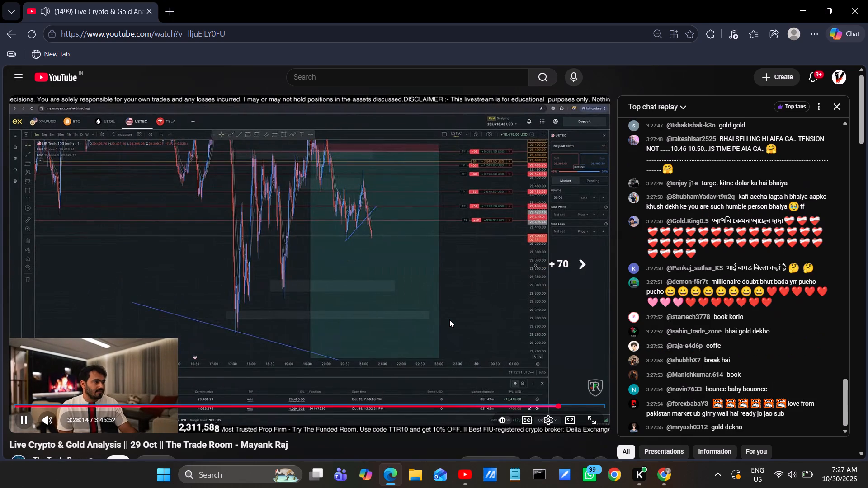
Skip the replay forward to about 3:33:02, scanning the presenter's USTEC trendlines and stop-loss handling on the 5-minute chart.
key("Right")
key("Right")
key("Right")
key("Right")
key("Right")
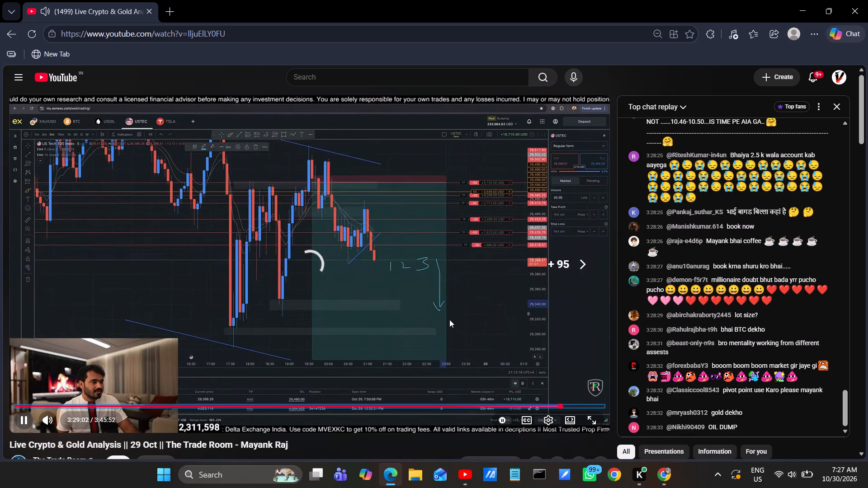
key("Right")
key("Right")
key("Right")
key("Right")
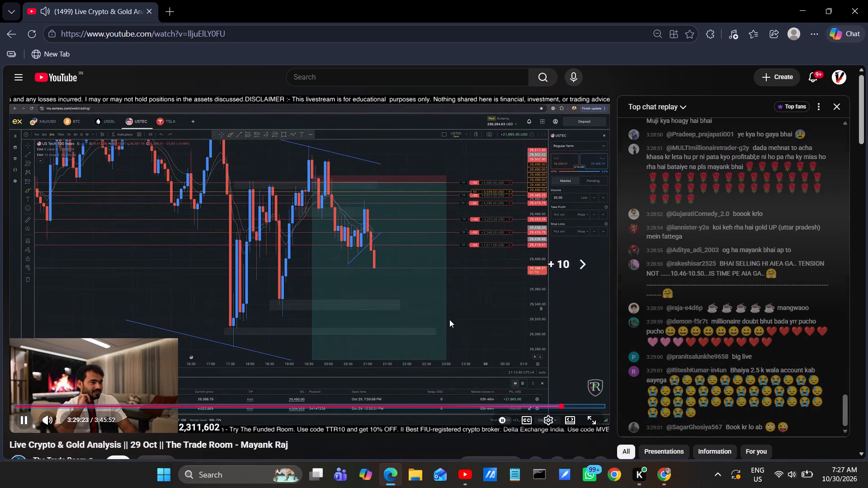
key("Right")
key("Right")
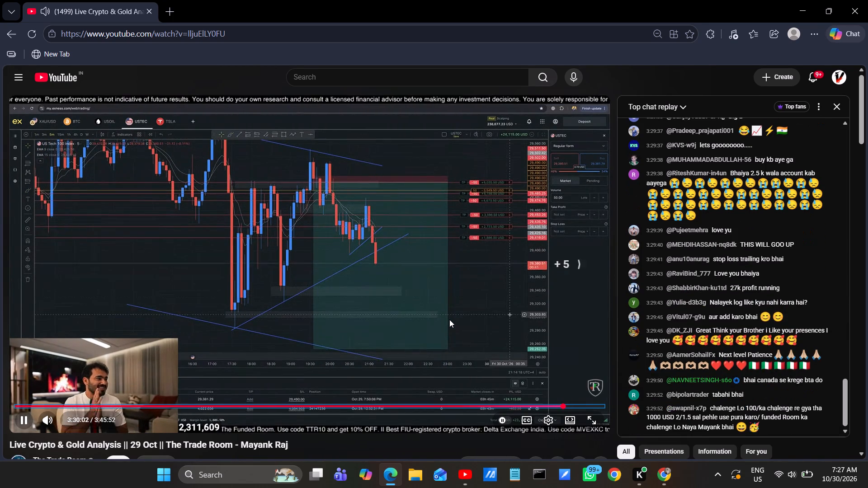
key("Right")
key("Right")
key("Right")
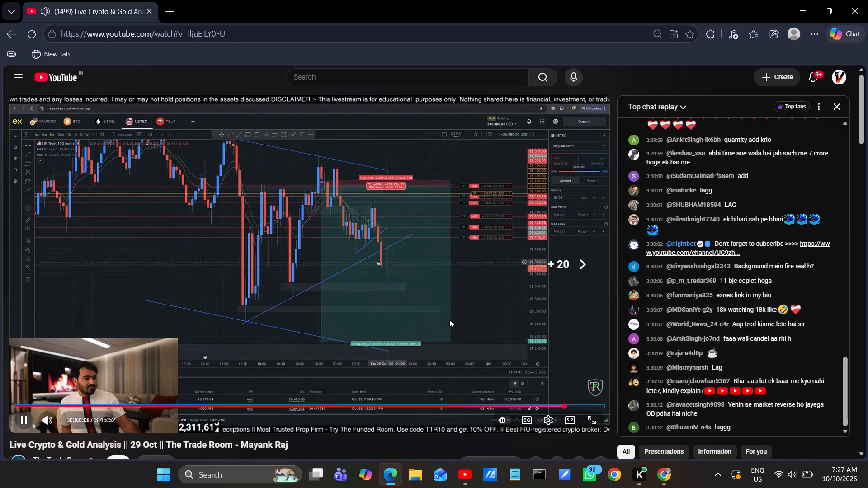
key("Right")
key("Right")
key("Right")
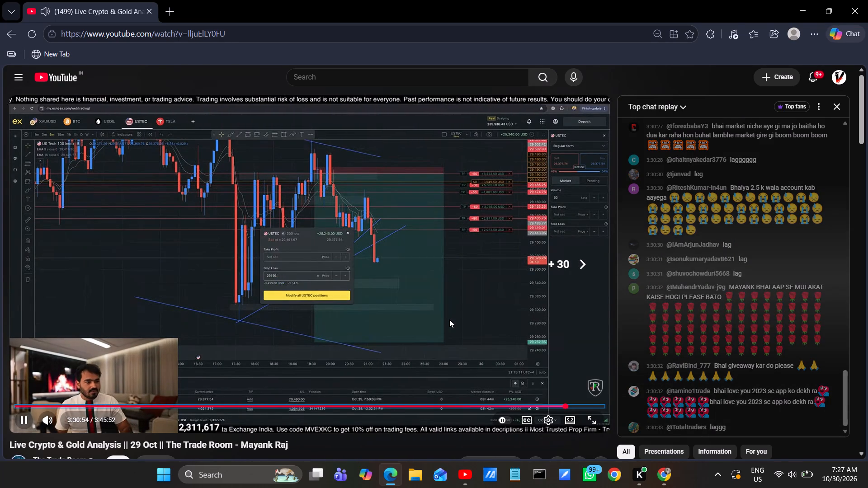
key("Right")
key("Right")
key("Right")
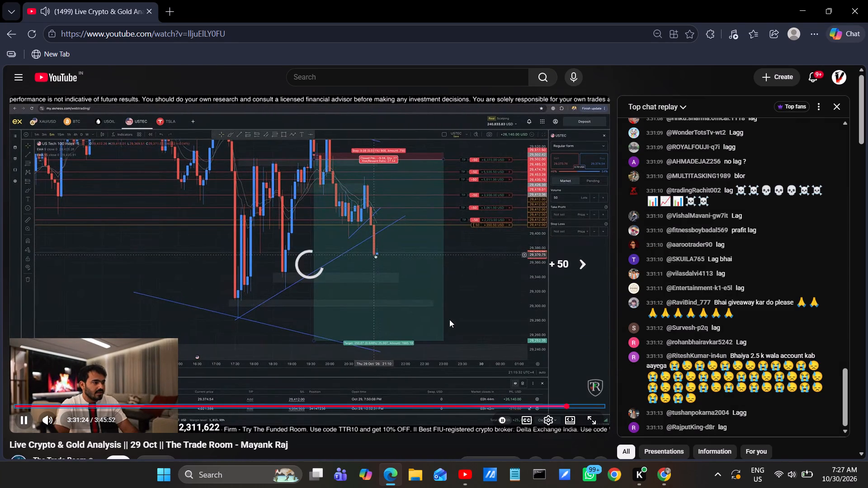
key("Right")
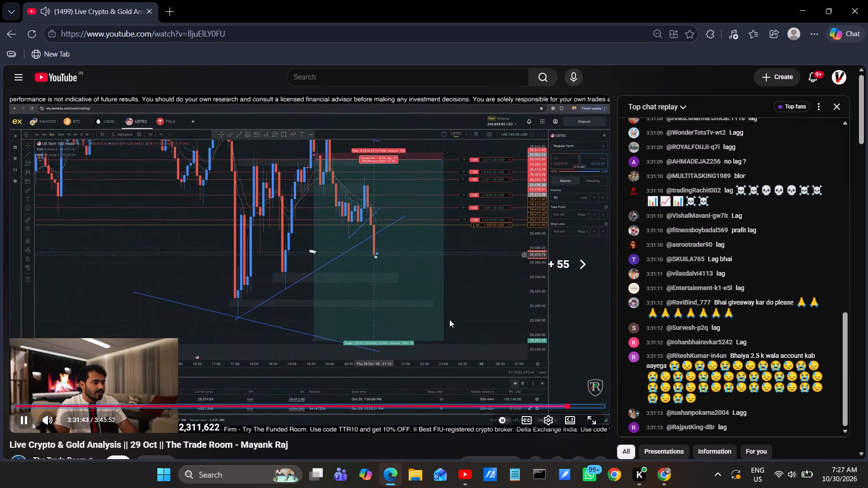
key("Right")
key("Right")
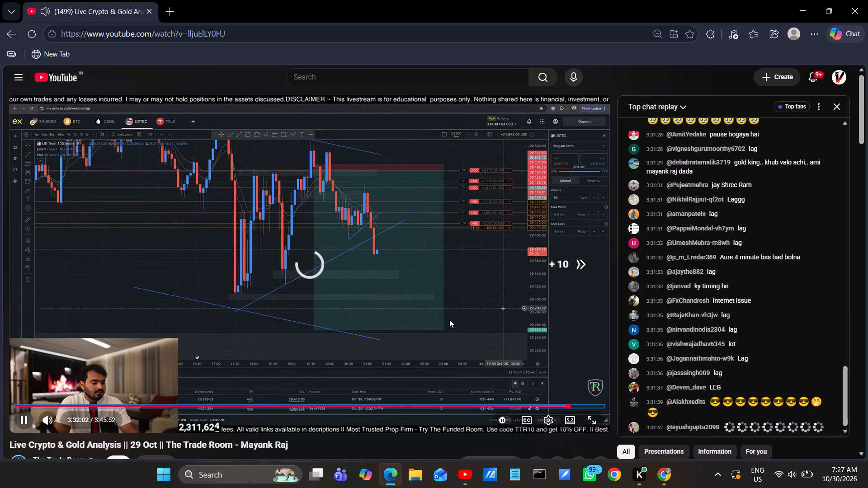
key("Right")
key("Right")
key("Right")
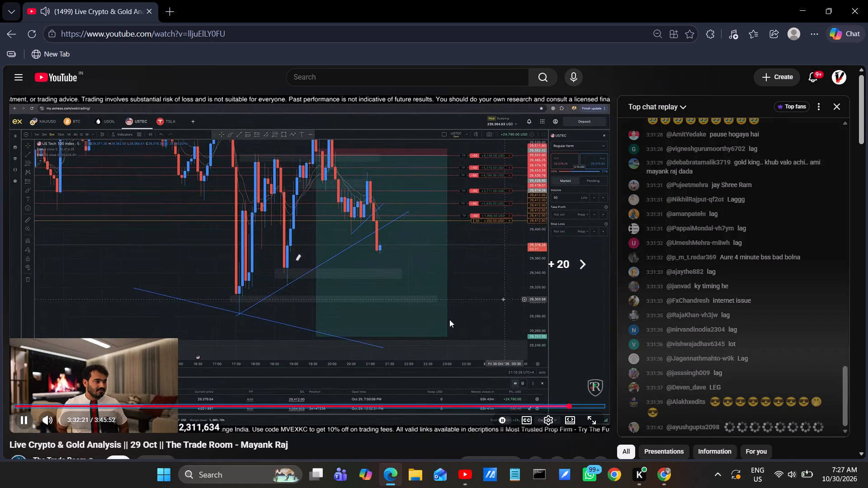
key("Right")
key("Right")
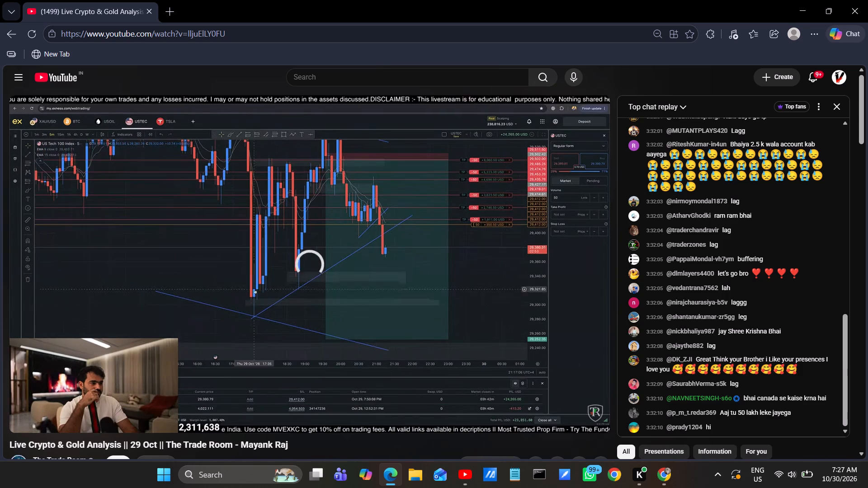
key("Right")
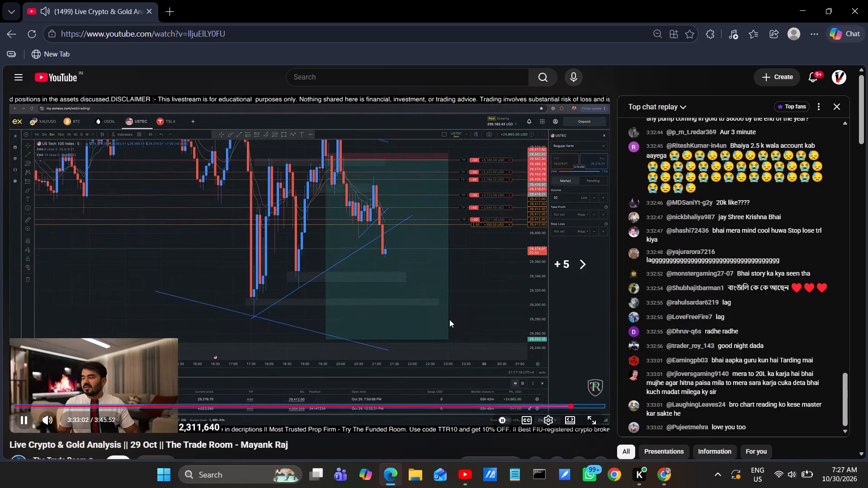
Skip the replay forward to about 3:38:11, continuing to scan the USTEC 5-minute chart and the open short positions.
key("Right")
key("Right")
key("Right")
key("Right")
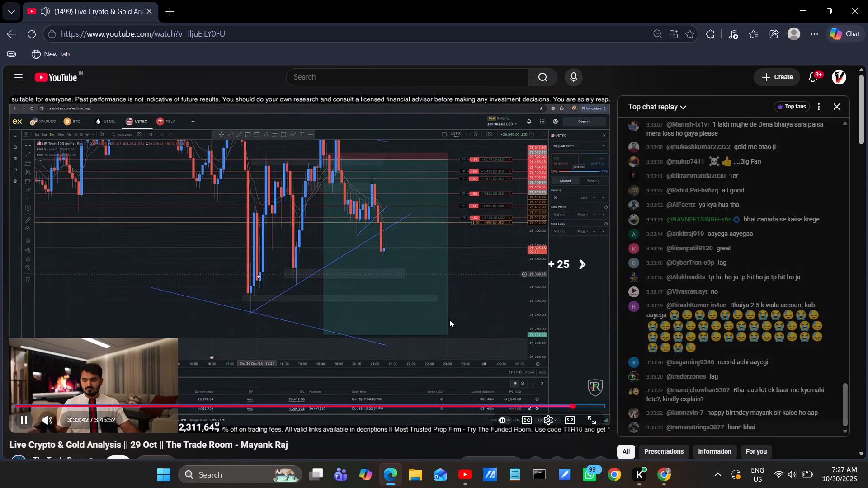
key("Right")
key("Right")
key("Right")
key("Right")
key("Right")
key("Right")
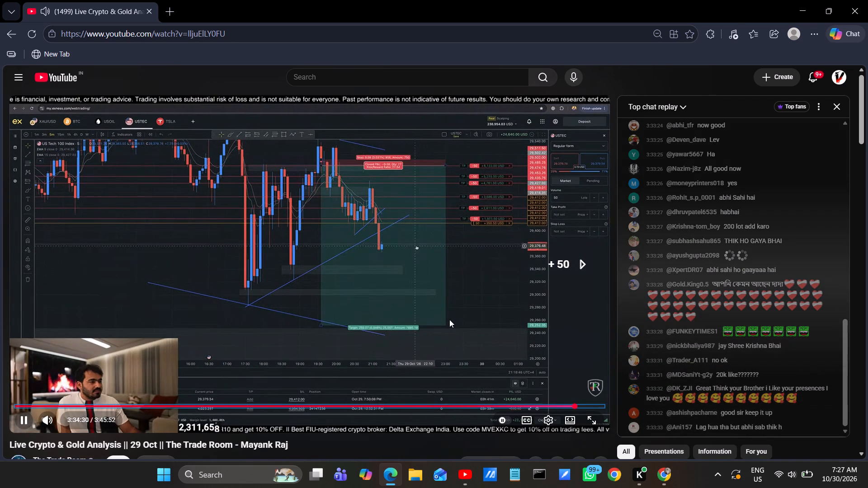
key("Right")
key("Right")
key("Right")
key("Right")
key("Right")
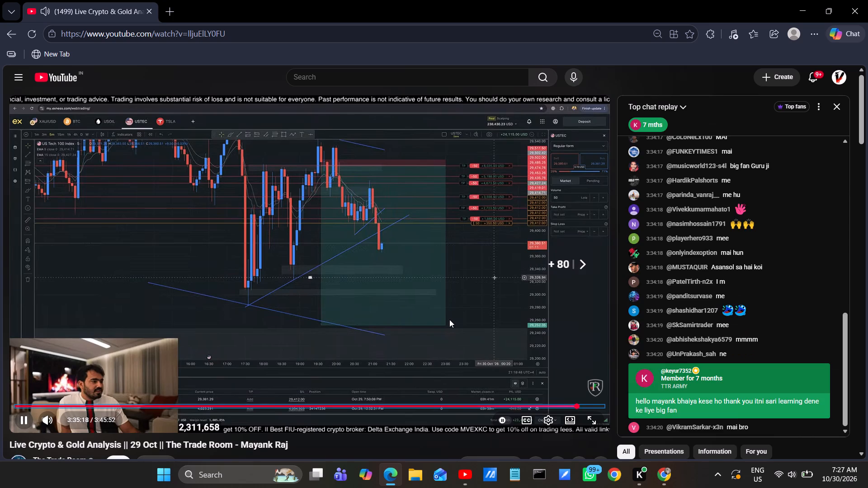
key("Right")
key("Right")
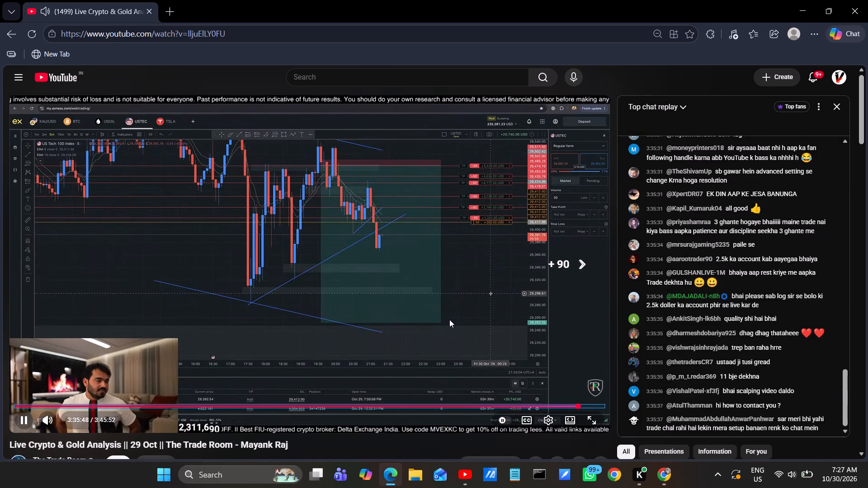
key("Right")
key("Right")
key("Right")
key("Right")
key("Right")
key("Right")
key("Right")
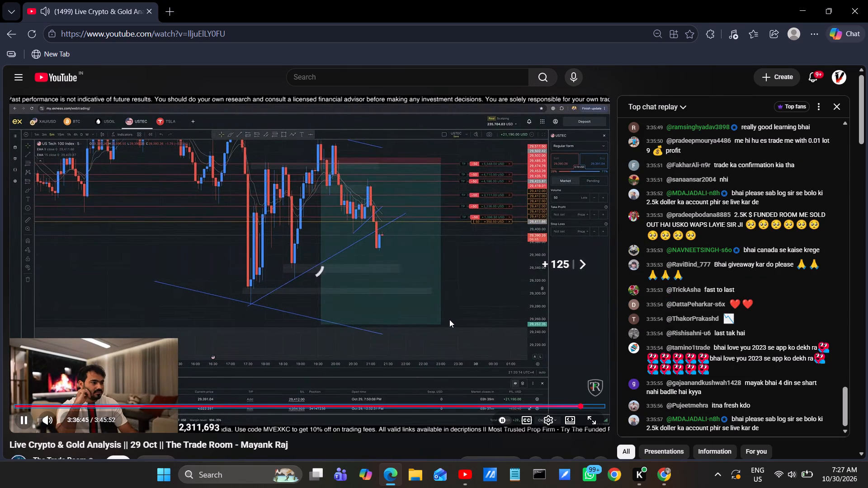
key("Right")
key("Right")
key("Right")
key("Right")
key("Right")
key("Right")
key("Right")
key("Right")
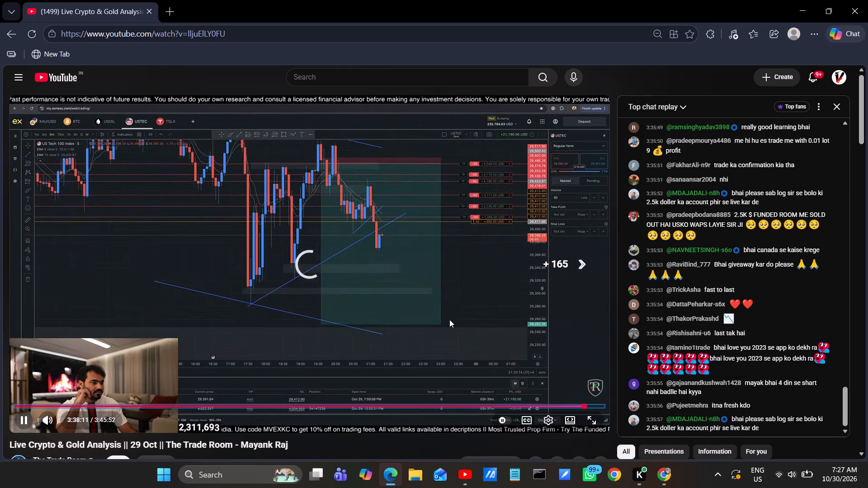
Skip the replay forward to about 3:39:57, scanning the presenter's USTEC 15-minute chart.
key("Right")
key("Right")
key("Right")
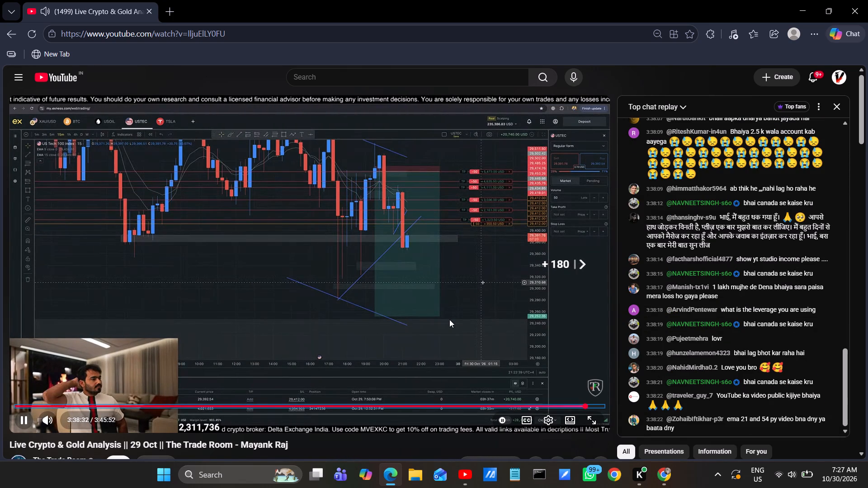
key("Right")
key("Right")
key("Right")
key("Right")
key("Right")
key("Right")
key("Right")
key("Right")
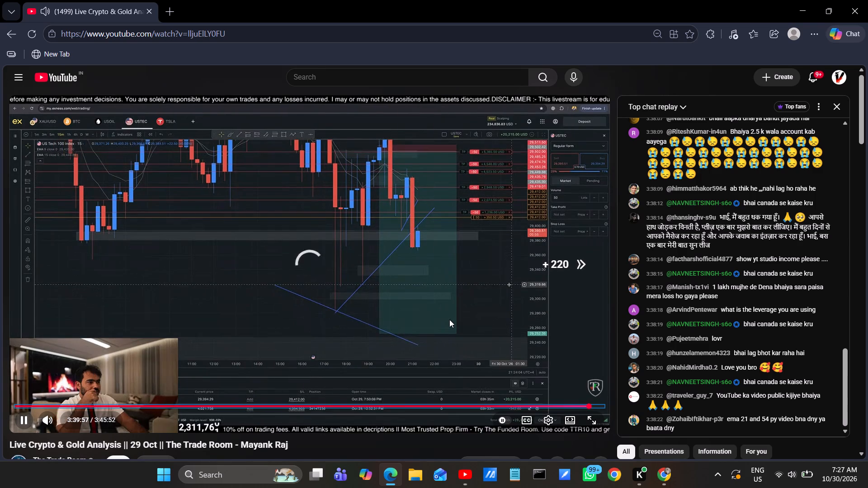